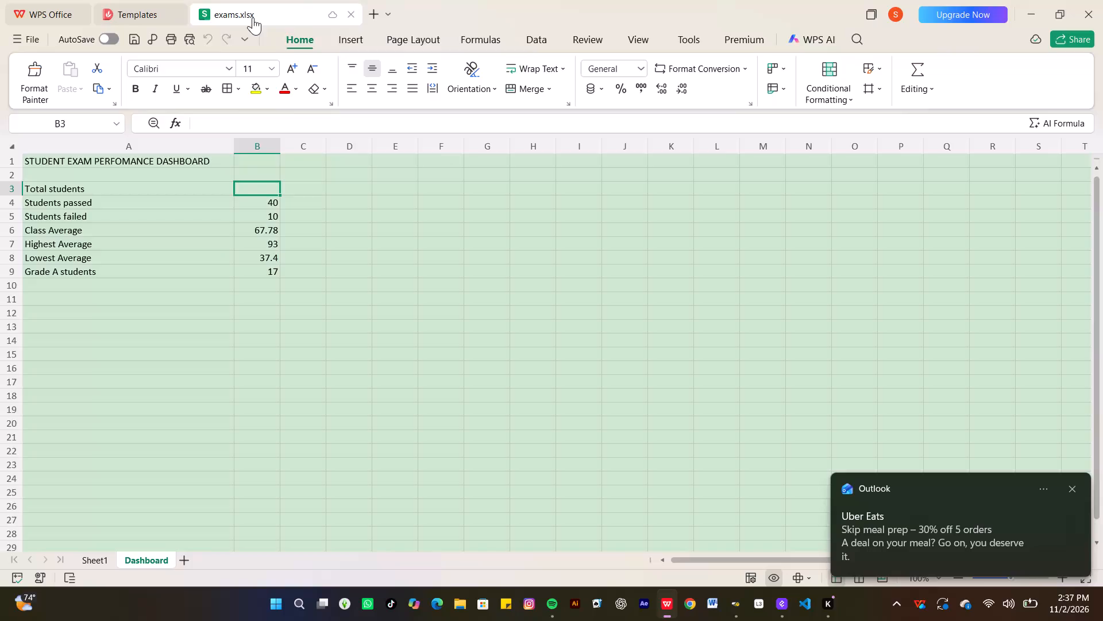
# Open the recent workbook PERFOMANCE LIST.xlsx.
pyautogui.click(253, 17)
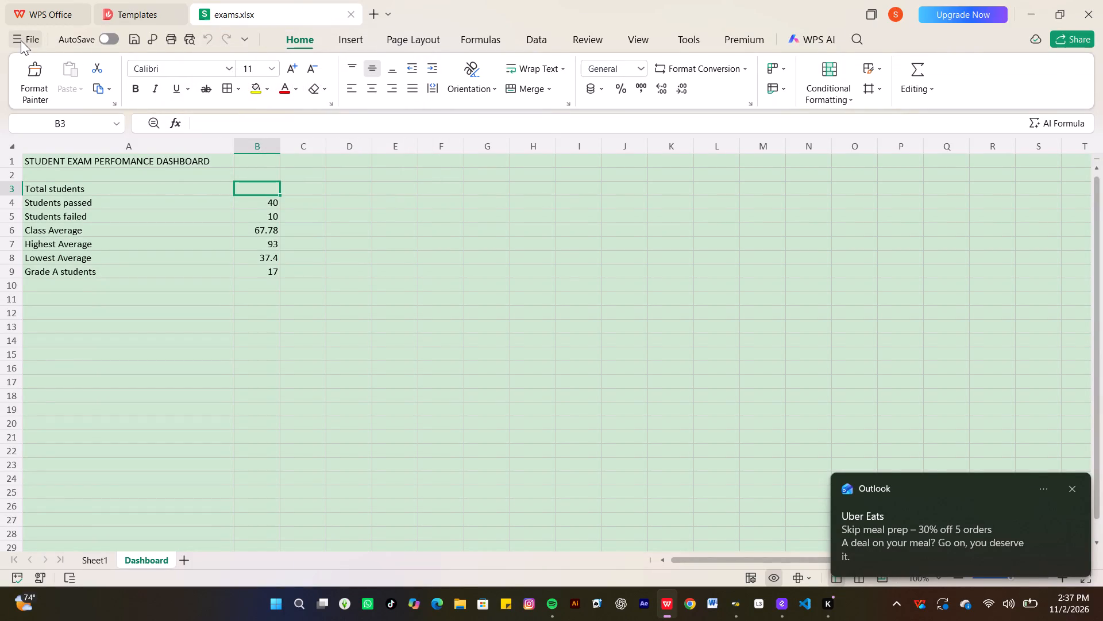
pyautogui.click(21, 40)
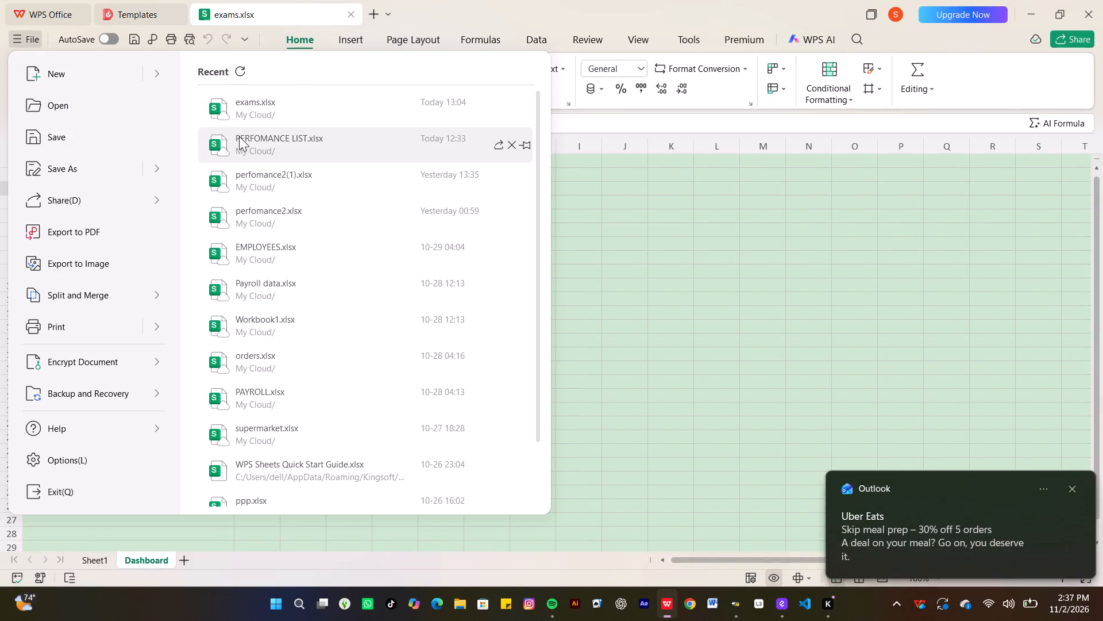
pyautogui.click(239, 136)
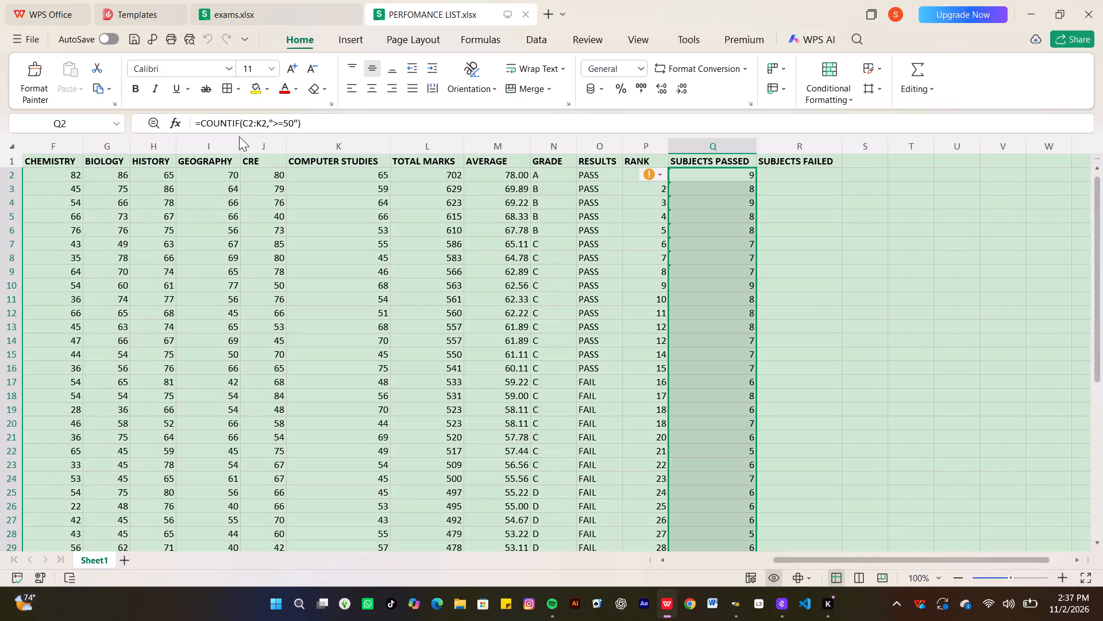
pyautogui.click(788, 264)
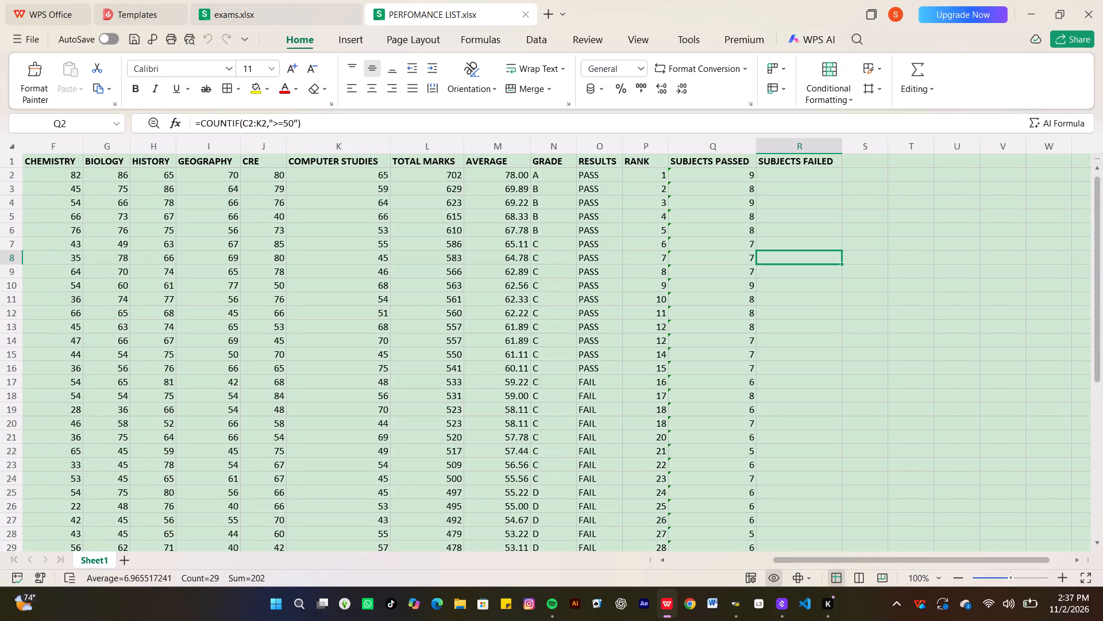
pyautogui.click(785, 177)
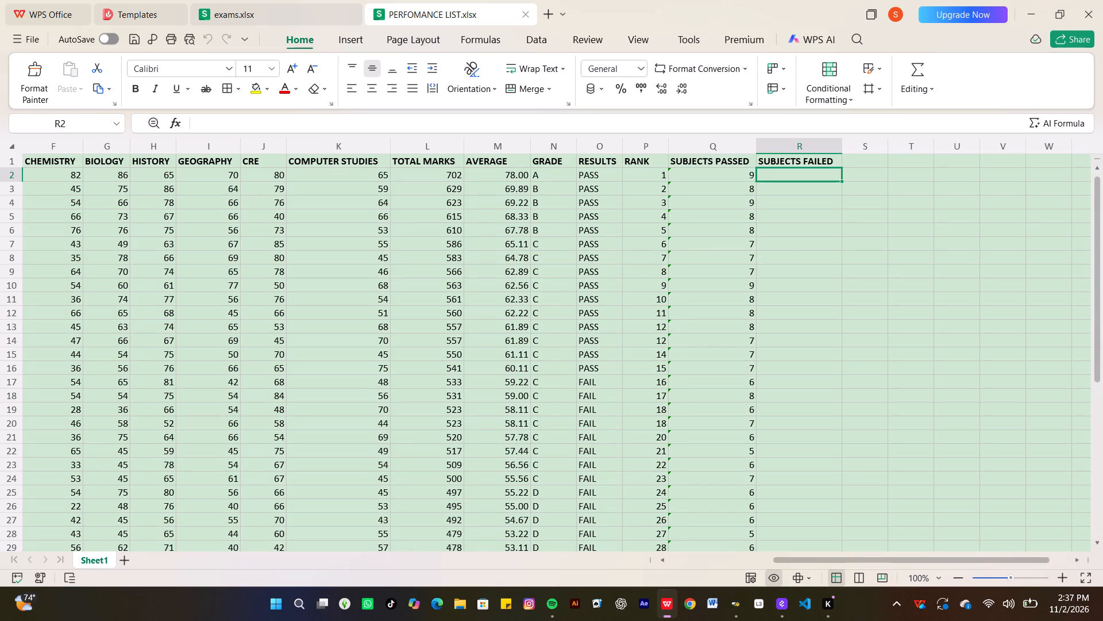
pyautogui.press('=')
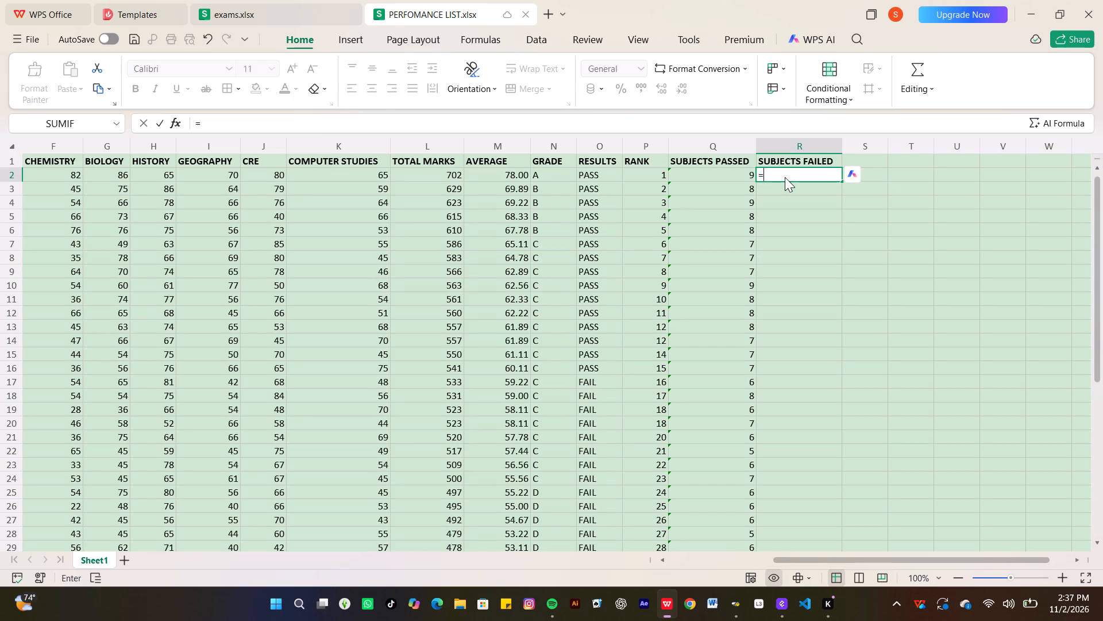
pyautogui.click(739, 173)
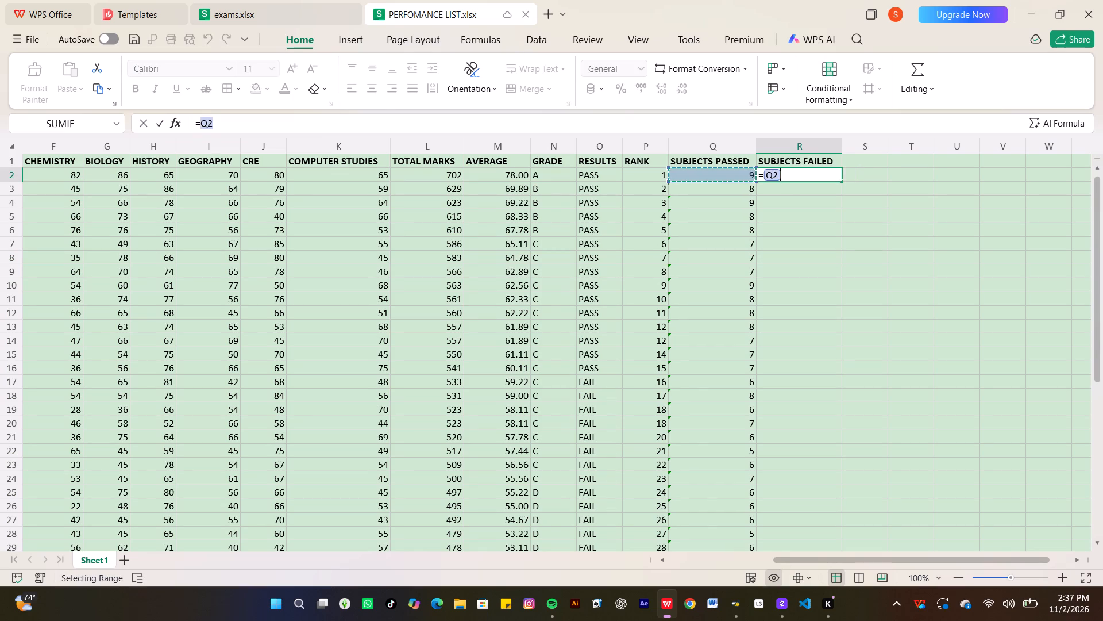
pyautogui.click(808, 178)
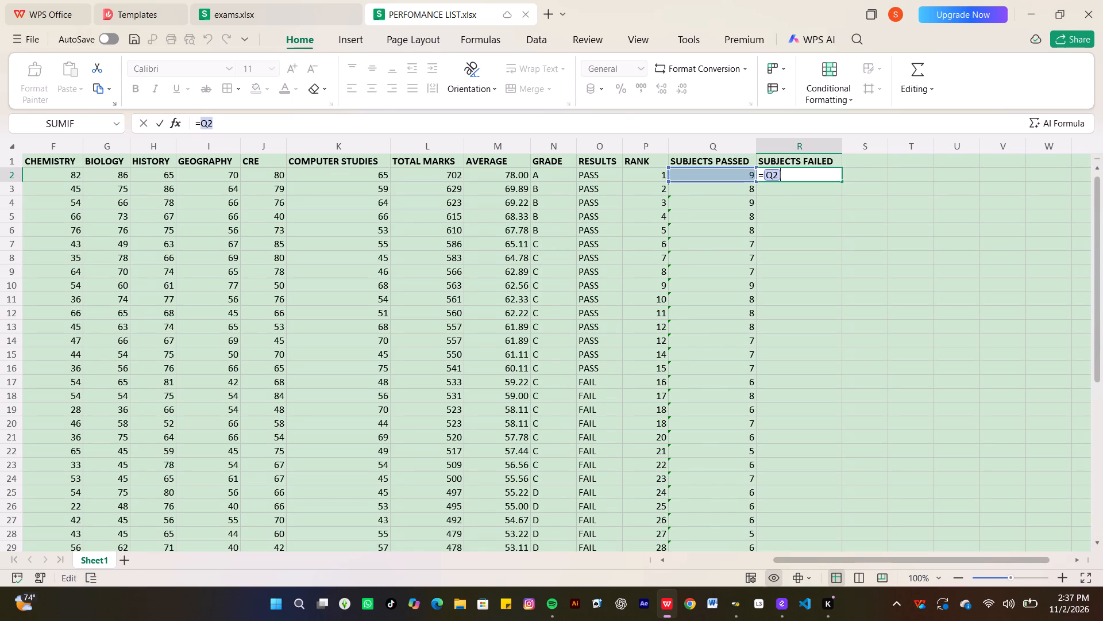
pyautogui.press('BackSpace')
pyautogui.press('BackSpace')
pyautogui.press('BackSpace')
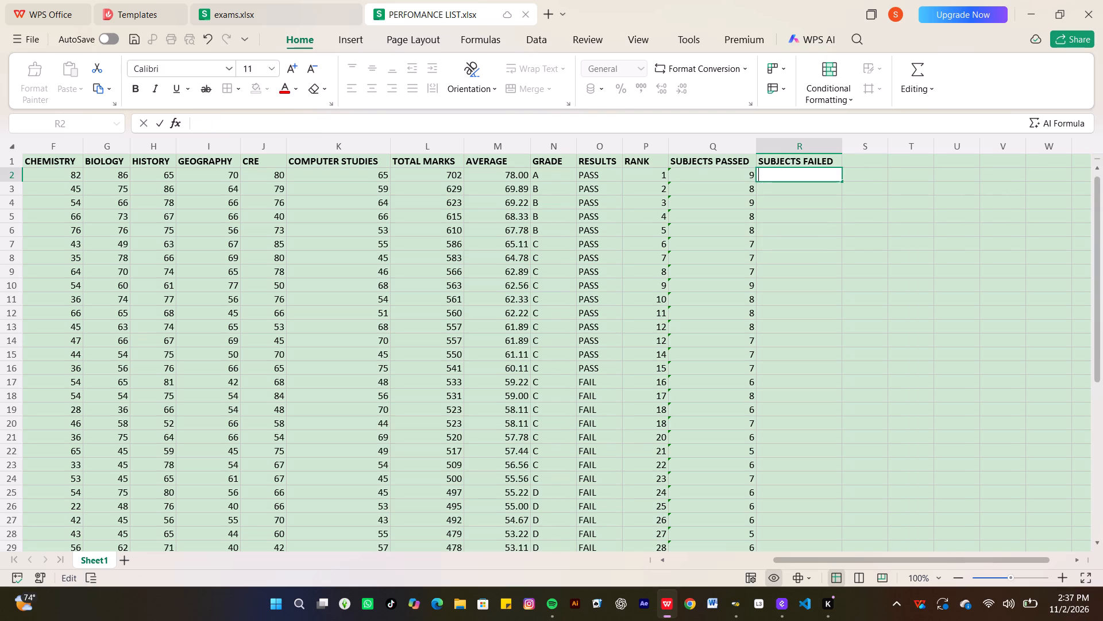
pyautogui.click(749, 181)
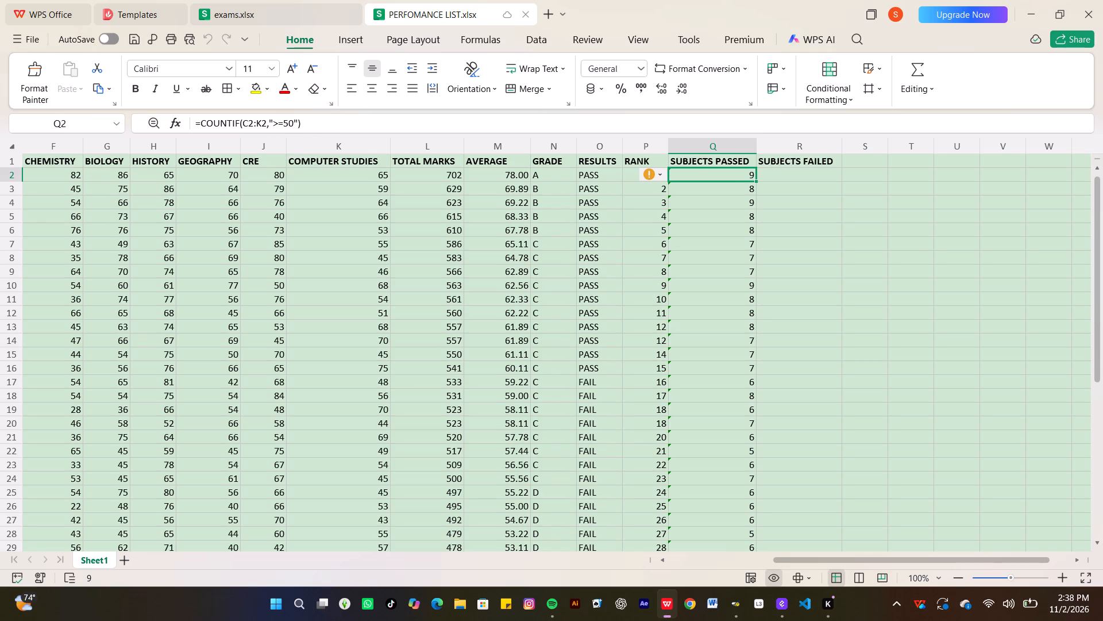
# Enter the formula =COUNTIF(C2:K2,"<50") in cell R2 under SUBJECTS FAILED.
pyautogui.click(796, 166)
pyautogui.click(794, 174)
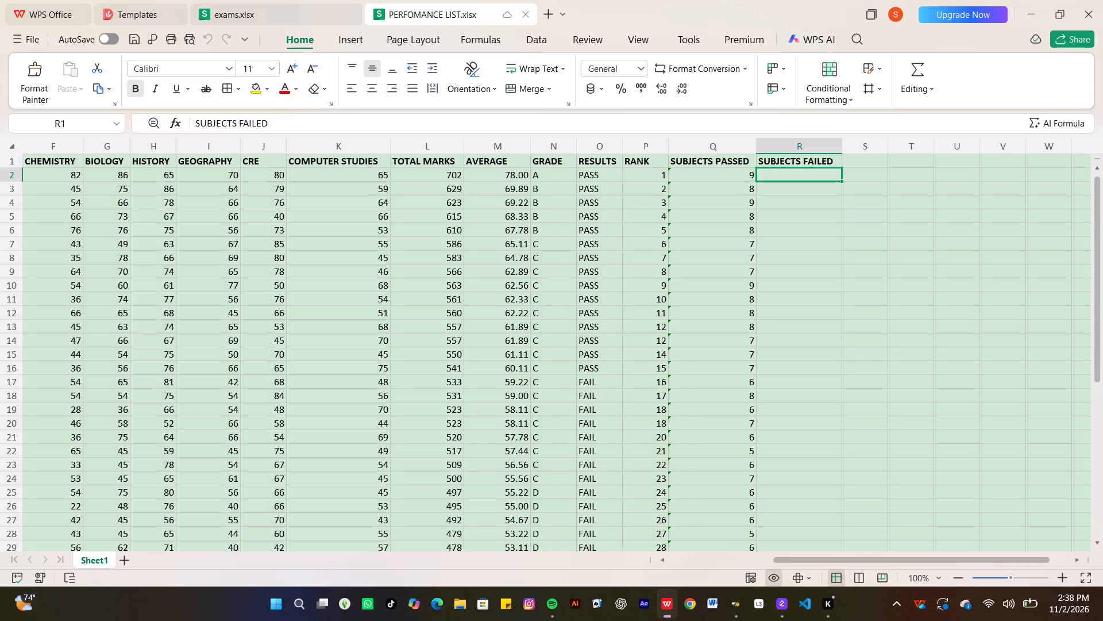
pyautogui.press('=')
pyautogui.write('count')
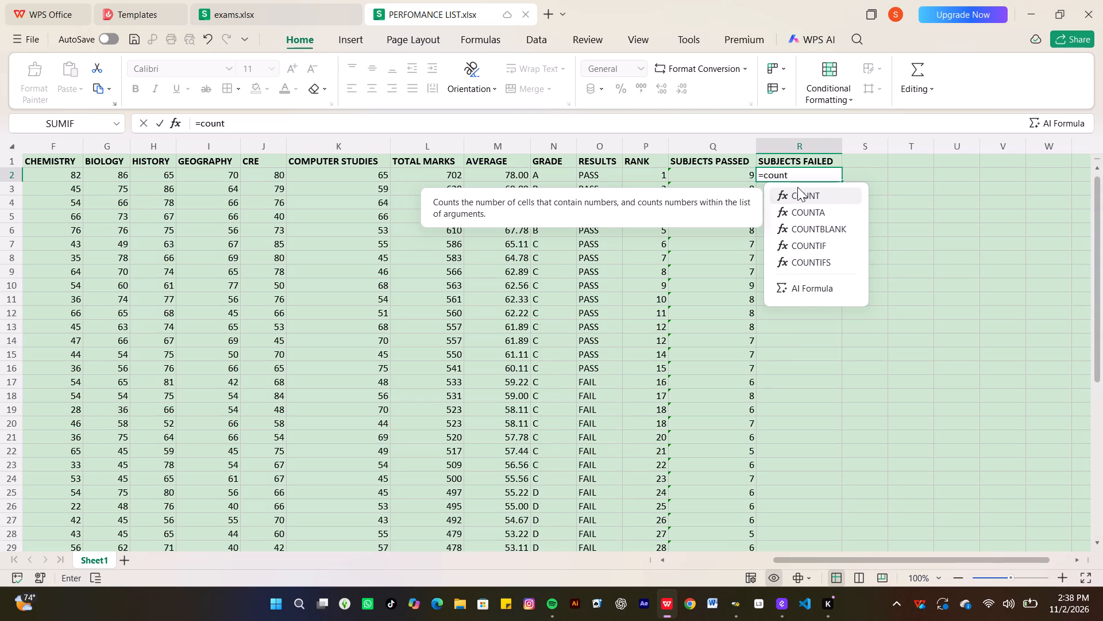
pyautogui.press('BackSpace')
pyautogui.press('BackSpace')
pyautogui.press('BackSpace')
pyautogui.press('BackSpace')
pyautogui.press('BackSpace')
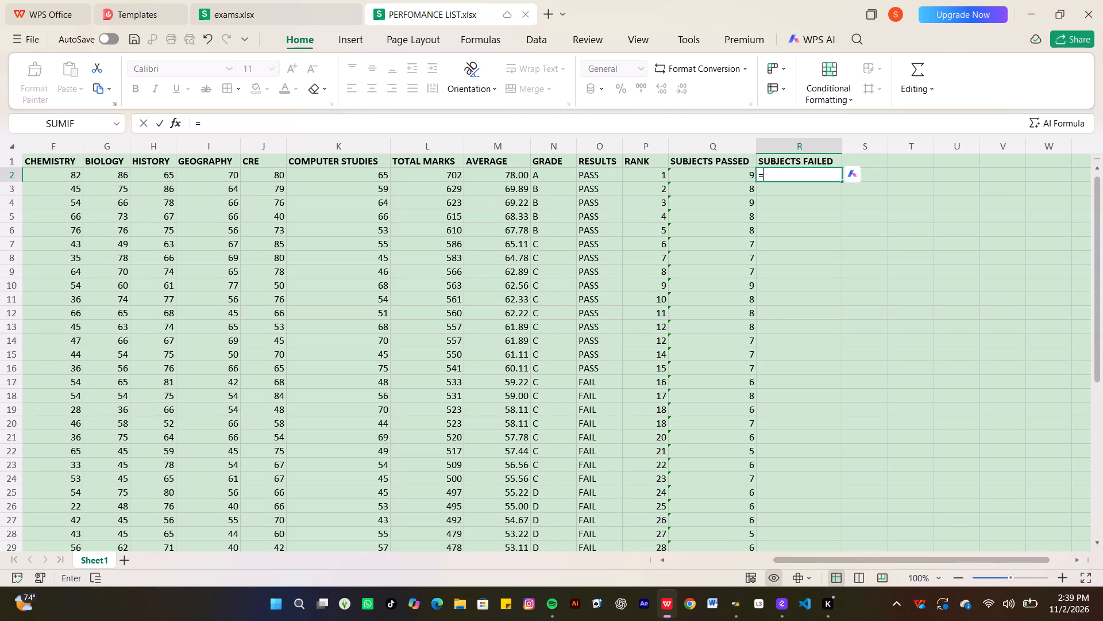
pyautogui.write('COUNTIF')
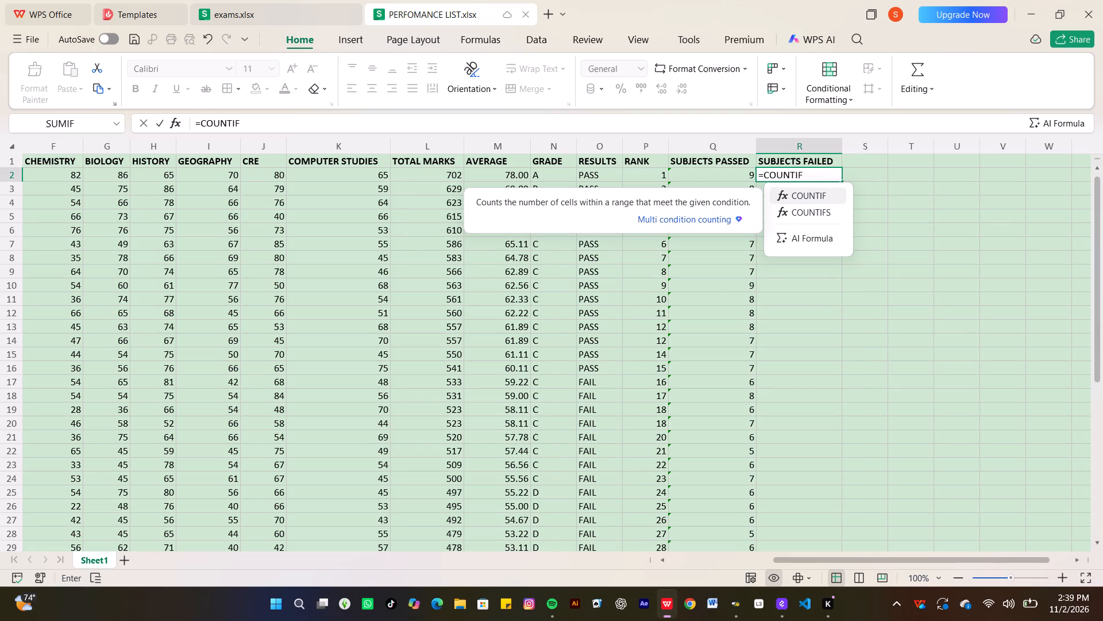
pyautogui.hotkey('shift', '(')
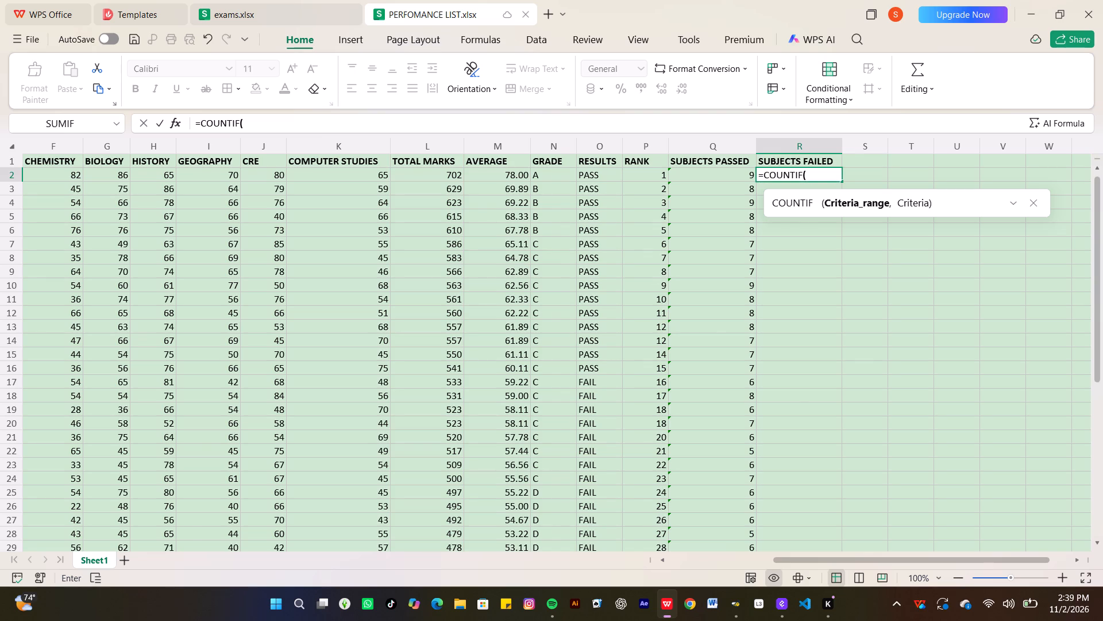
pyautogui.hscroll(3, 555, 311)
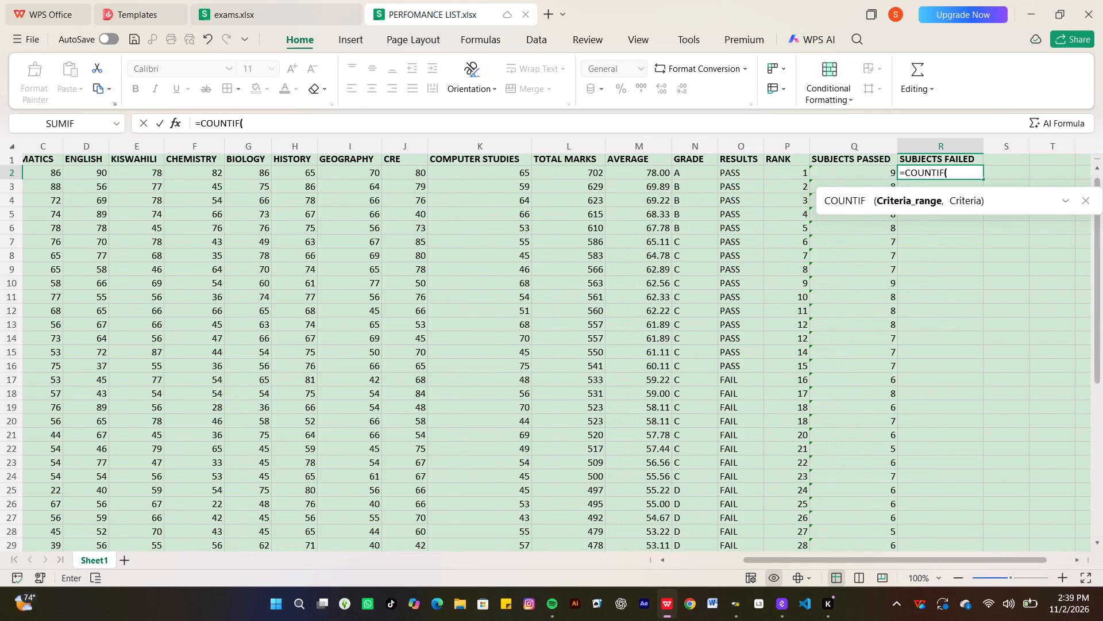
pyautogui.write('C2')
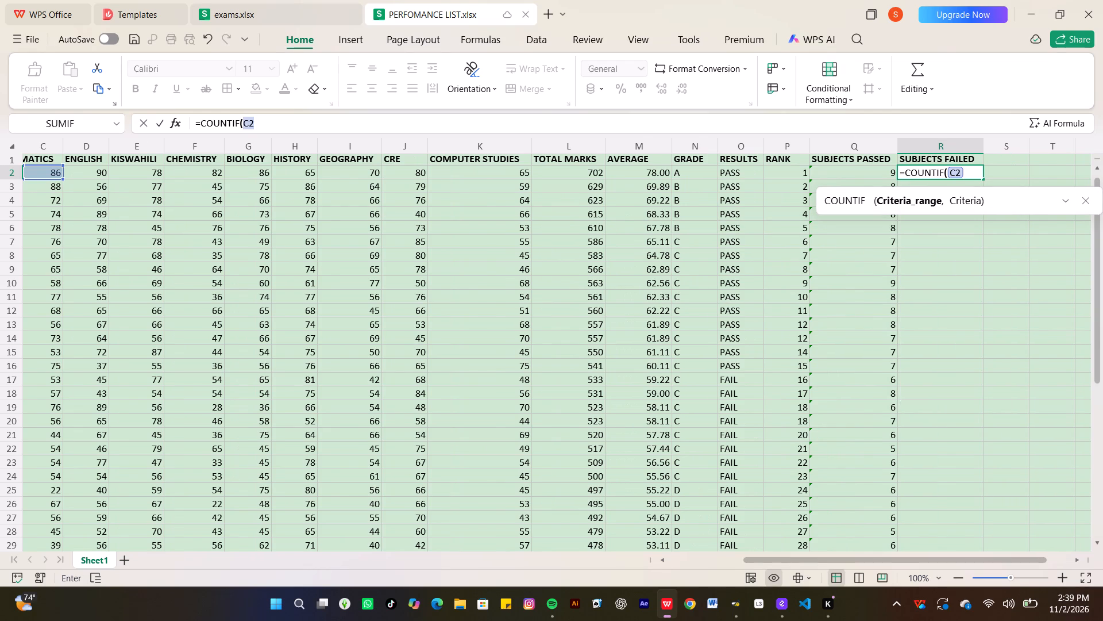
pyautogui.hotkey('shift', ':')
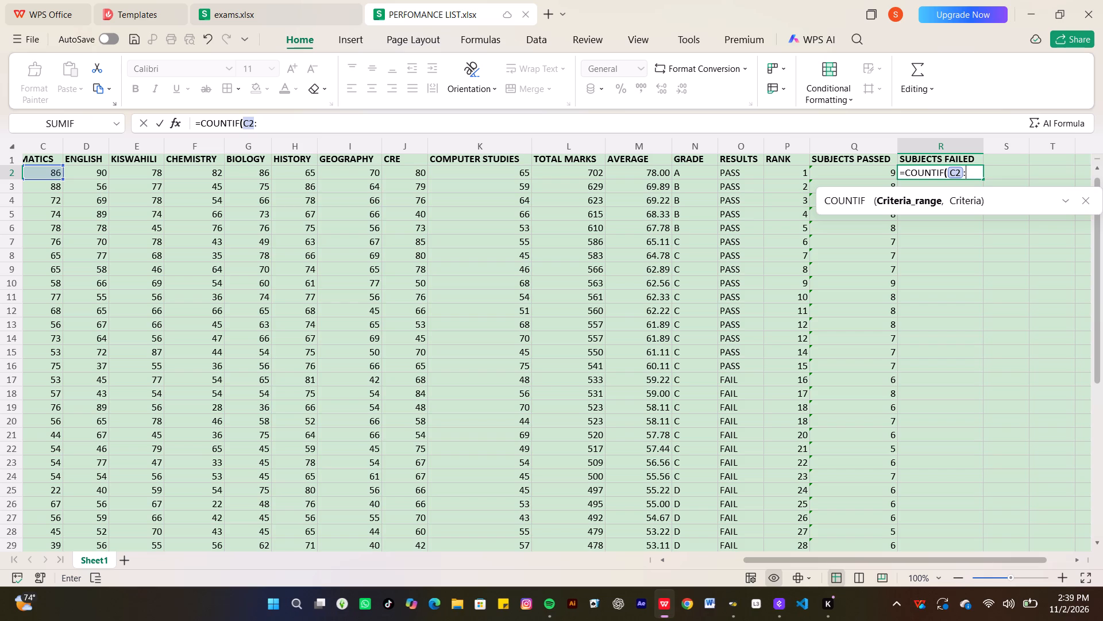
pyautogui.press('k')
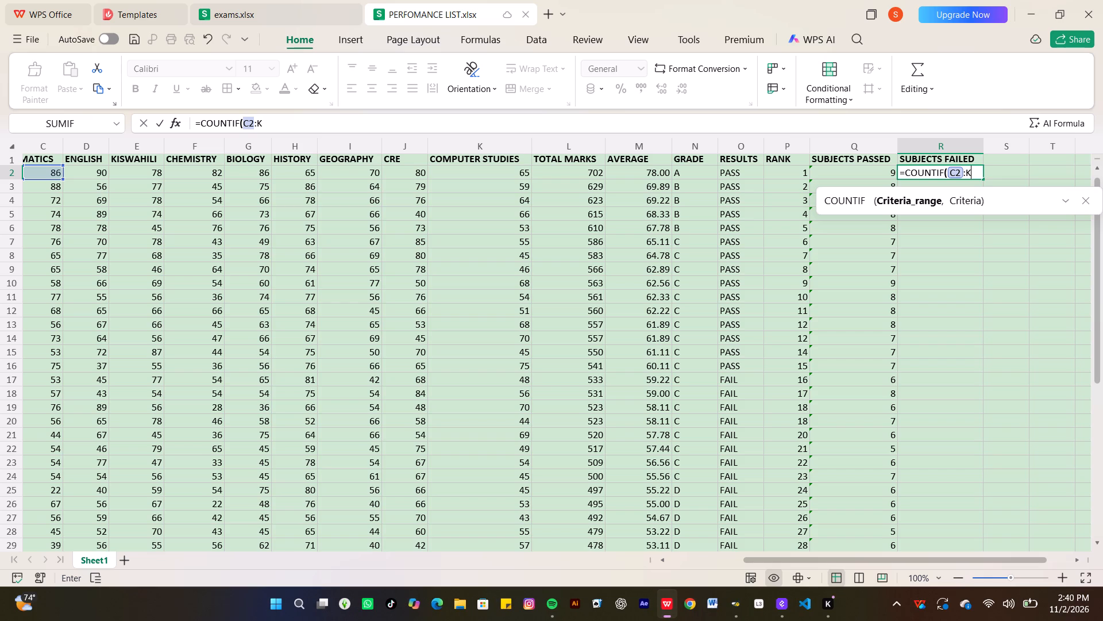
pyautogui.press('2')
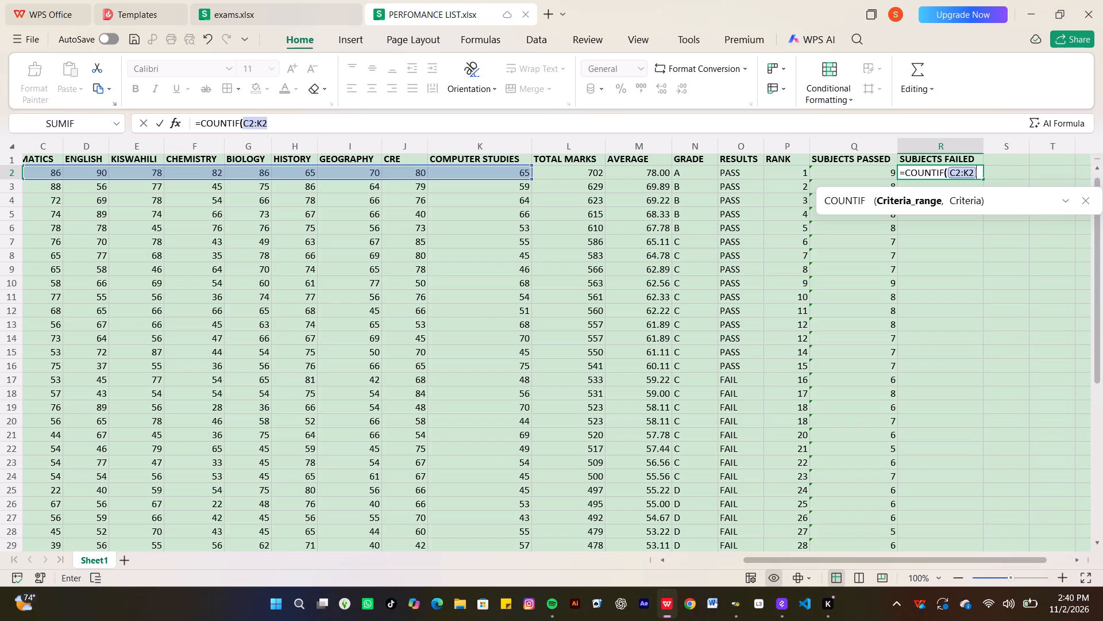
pyautogui.press(',')
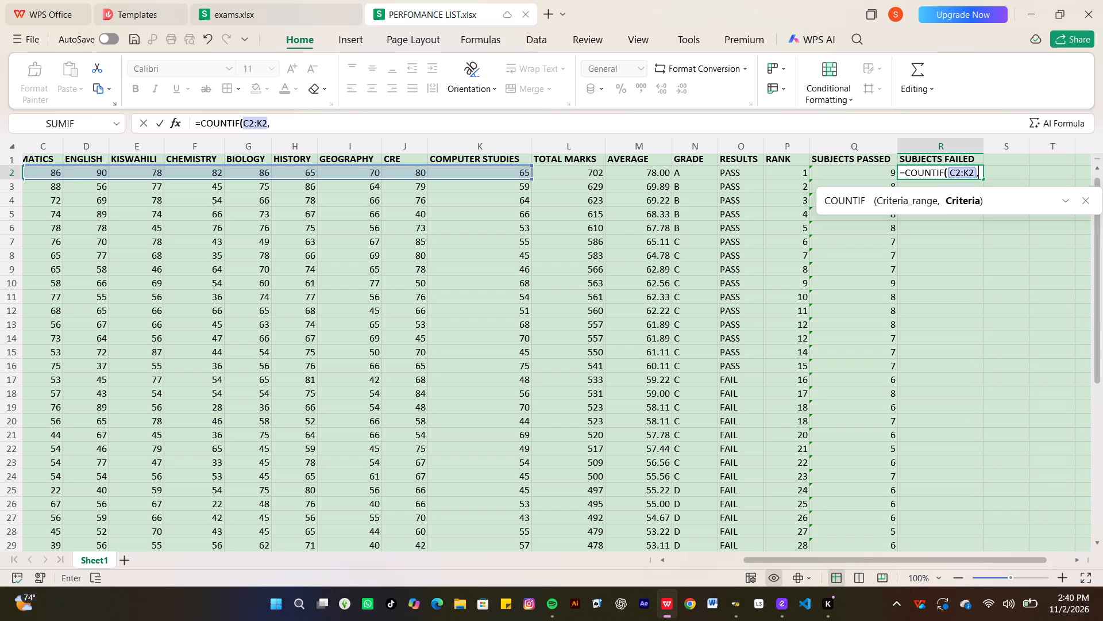
pyautogui.press('shift+less')
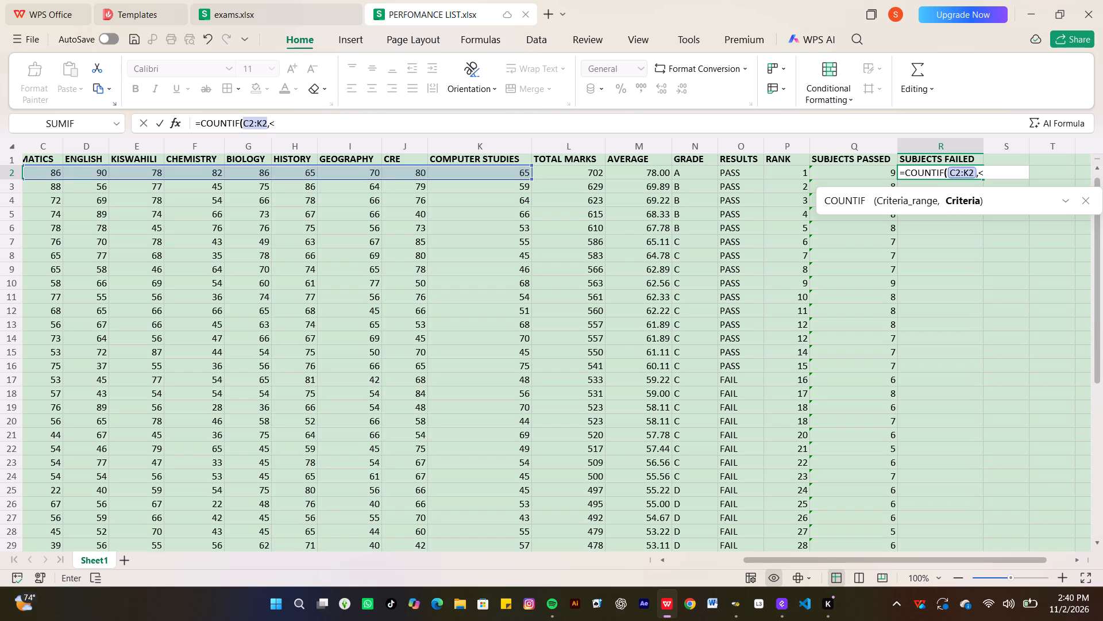
pyautogui.press('5')
pyautogui.press('0')
pyautogui.press('Left')
pyautogui.press('Left')
pyautogui.press('Left')
pyautogui.hotkey('shift', '"')
pyautogui.press('Right')
pyautogui.press('Right')
pyautogui.press('Right')
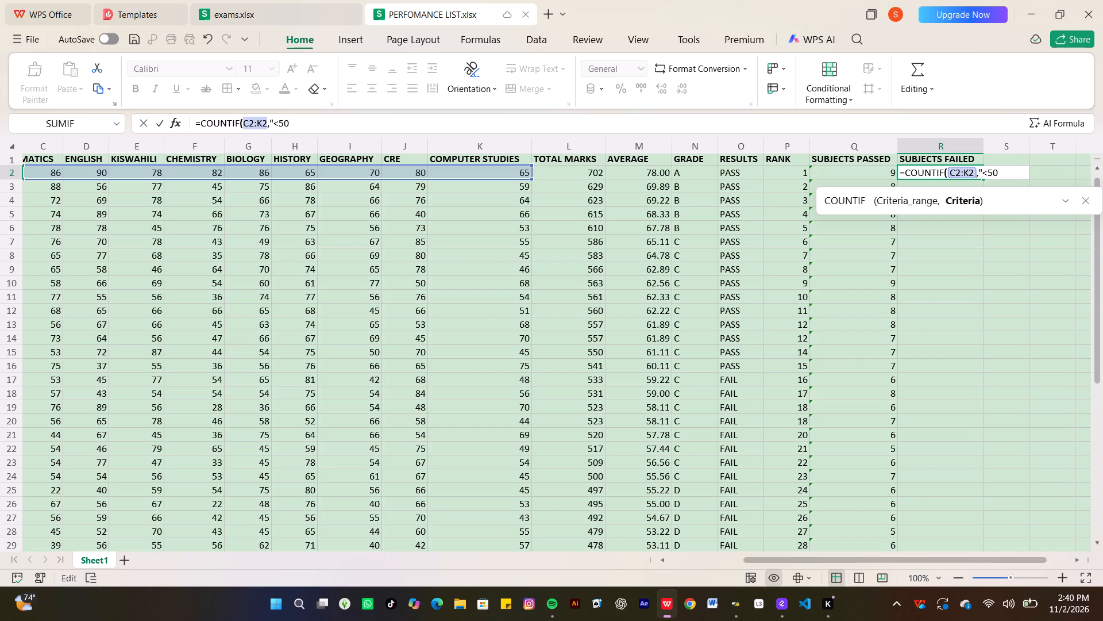
pyautogui.hotkey('shift', '"')
pyautogui.hotkey('shift', ')')
pyautogui.press('Return')
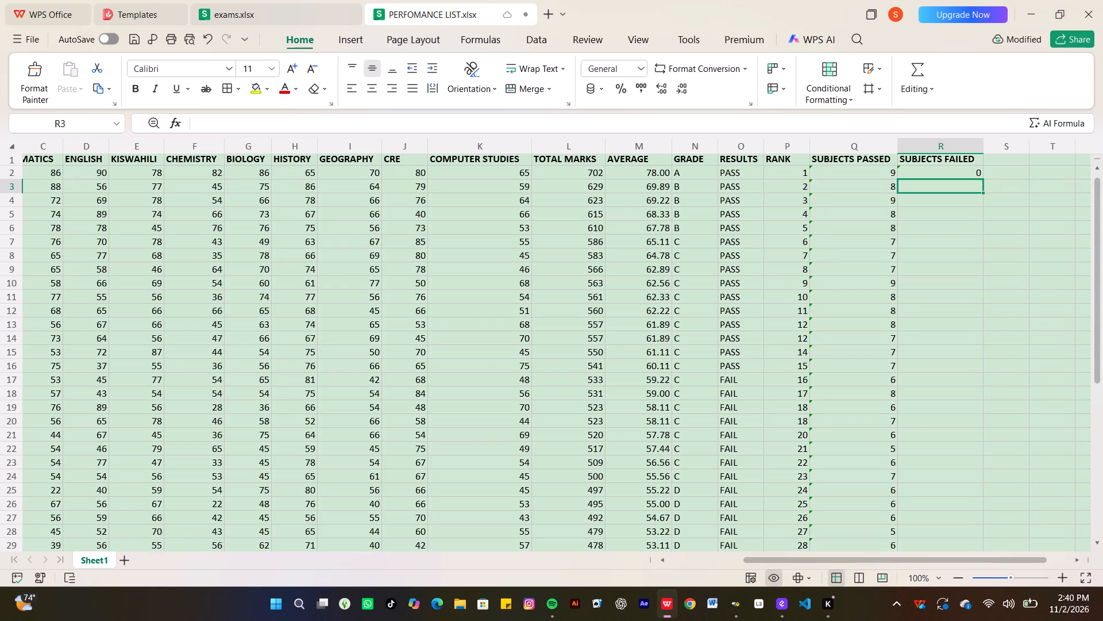
# Fill the COUNTIF formula from R2 down the SUBJECTS FAILED column to row 30.
pyautogui.click(929, 174)
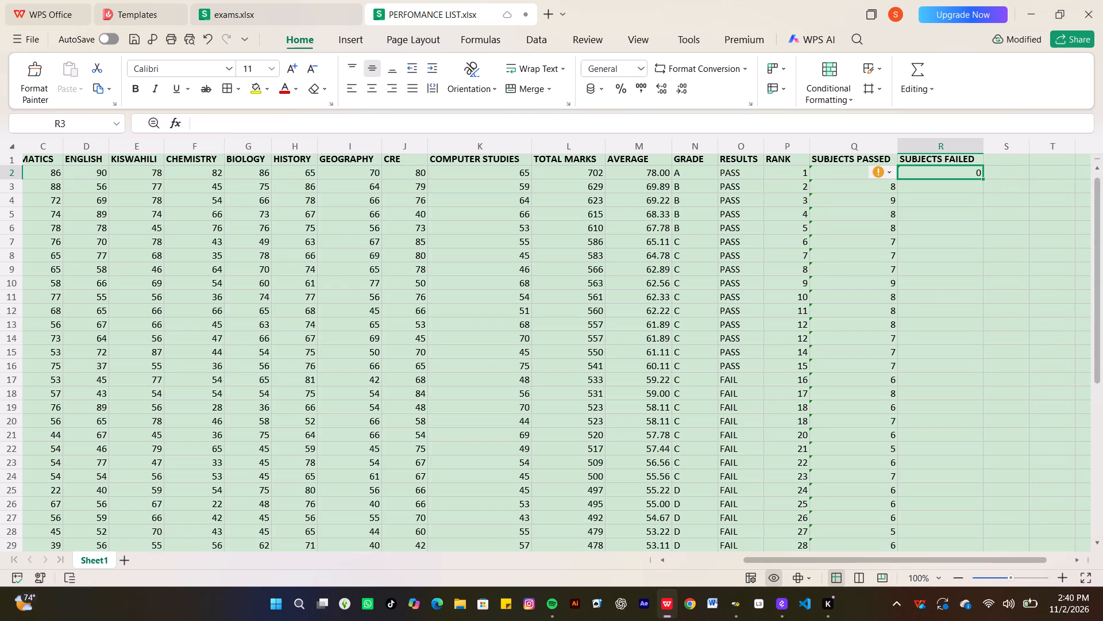
pyautogui.moveTo(982, 179); pyautogui.dragTo(1005, 554)
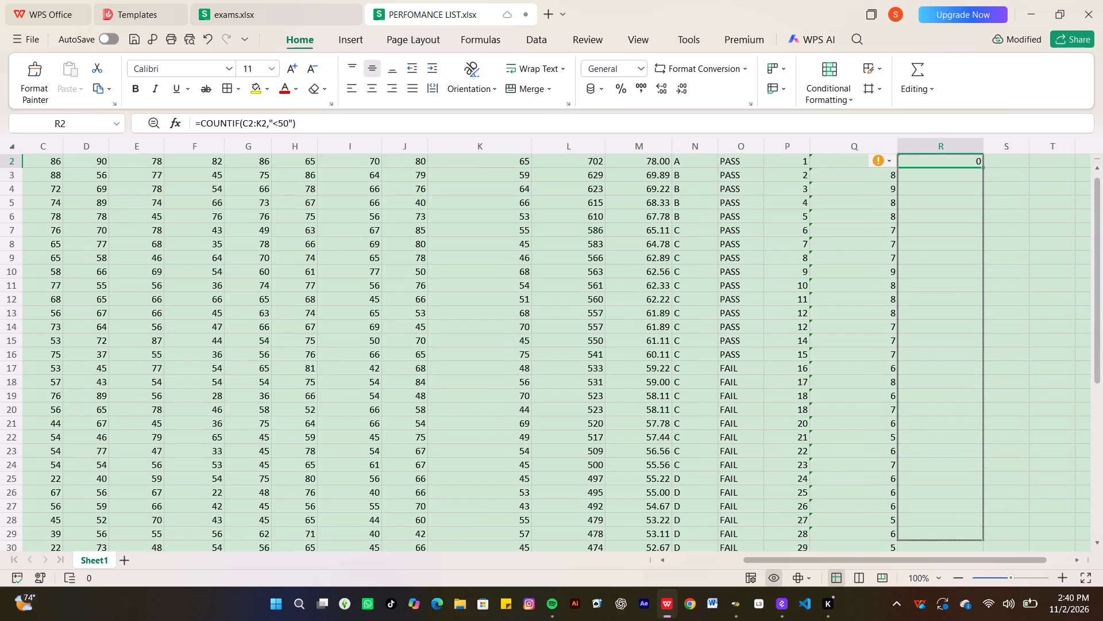
pyautogui.moveTo(1005, 554); pyautogui.dragTo(969, 587)
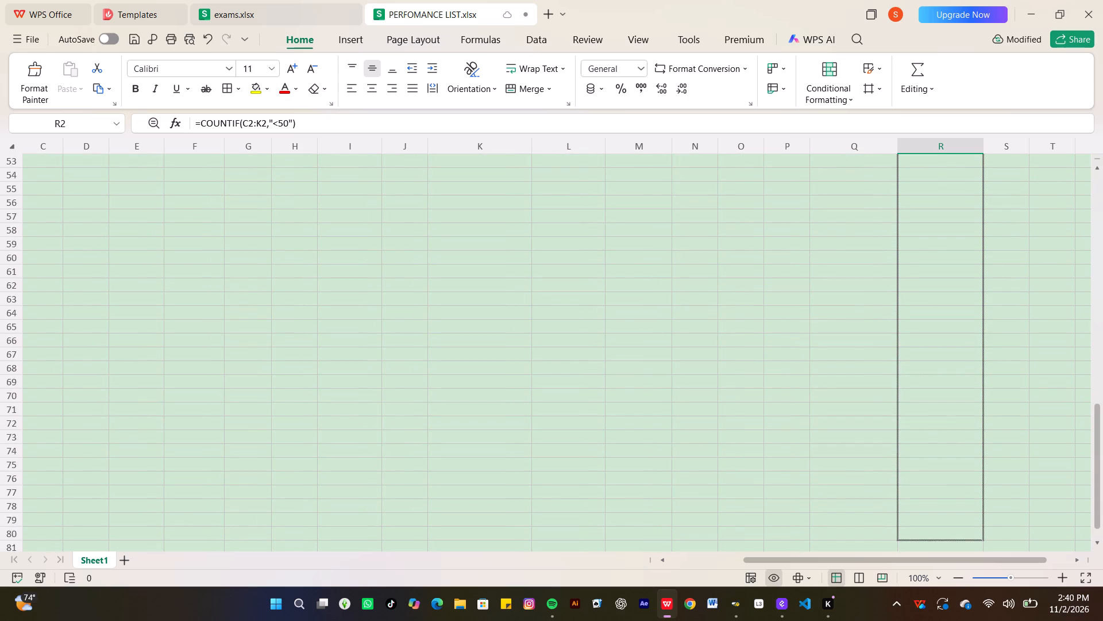
pyautogui.moveTo(969, 587); pyautogui.dragTo(945, 137)
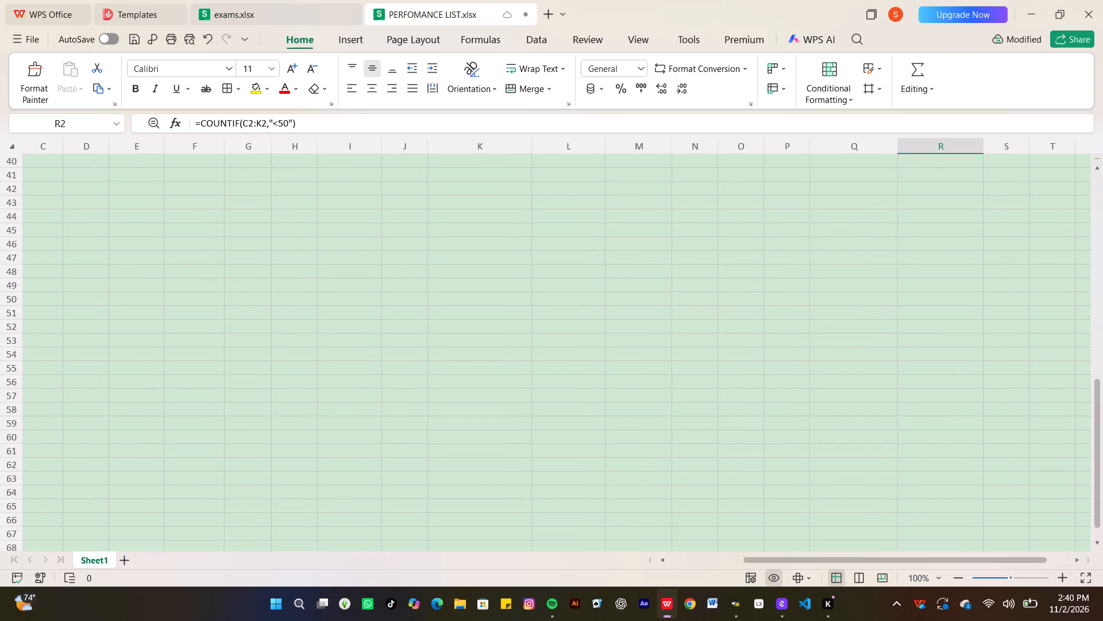
pyautogui.moveTo(945, 137); pyautogui.dragTo(908, 181)
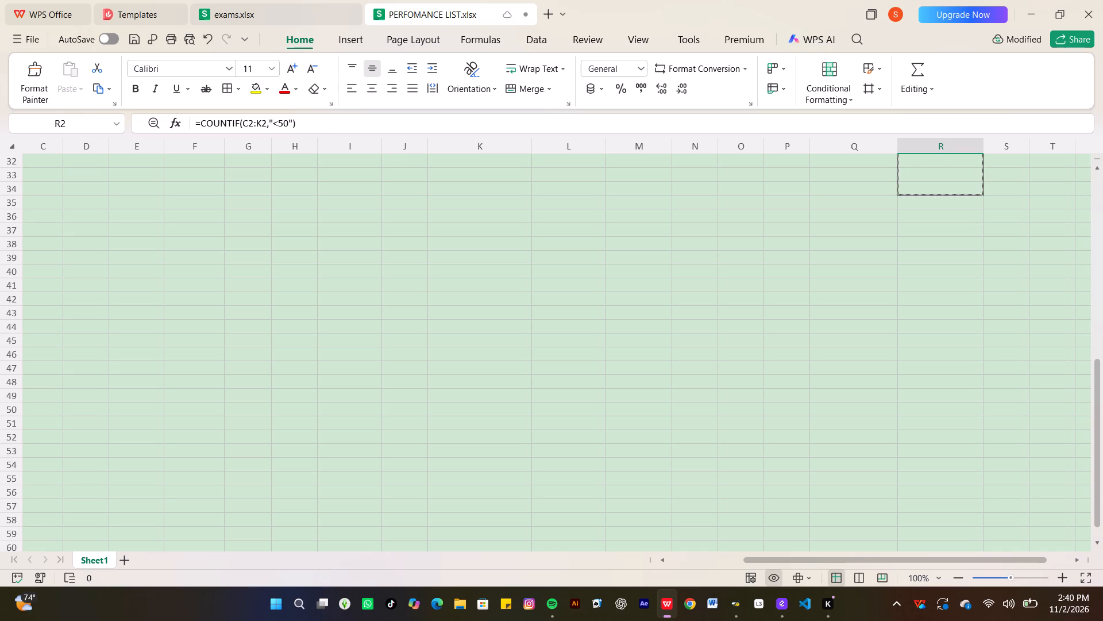
pyautogui.moveTo(908, 181); pyautogui.dragTo(897, 198)
pyautogui.scroll(8, 897, 198)
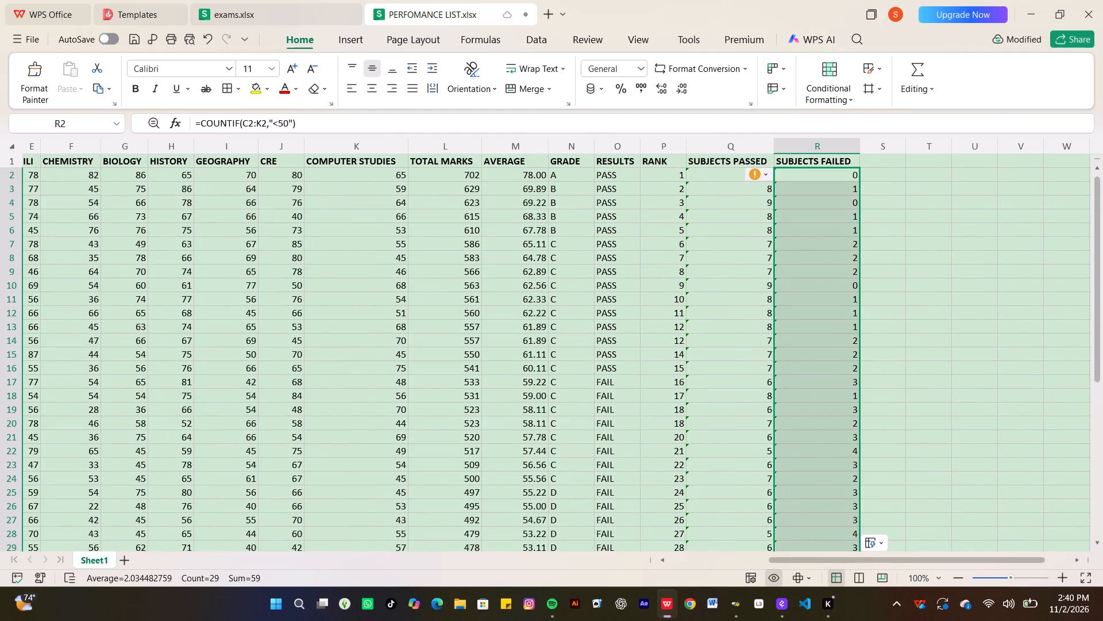
# Examine the calculated column headers on Sheet1 of exams.xlsx as a reference for the performance list.
pyautogui.click(869, 164)
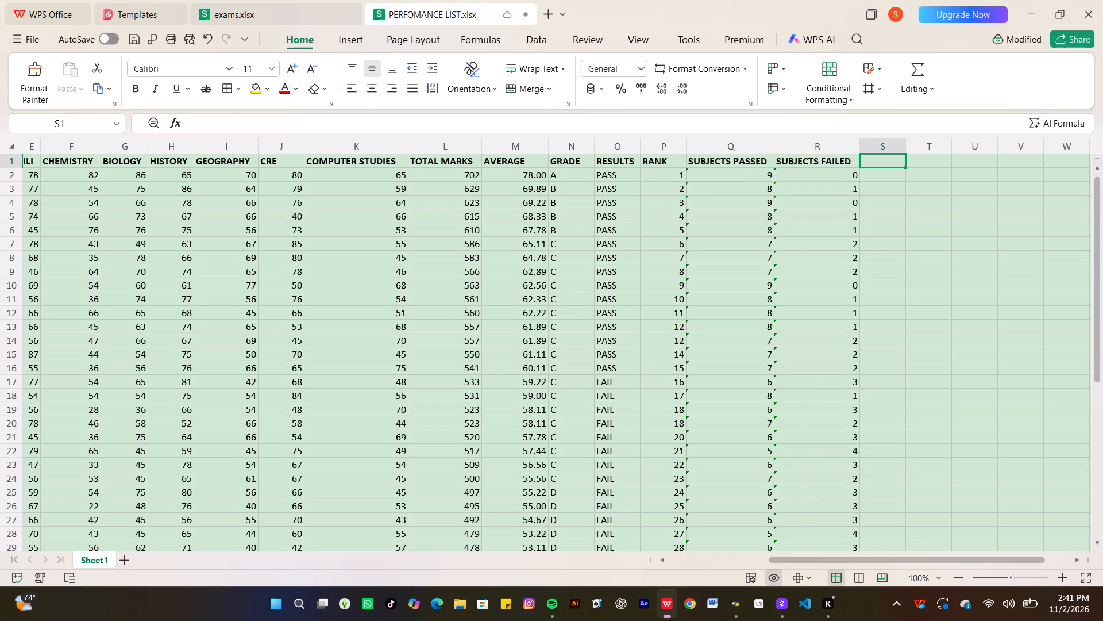
pyautogui.click(248, 6)
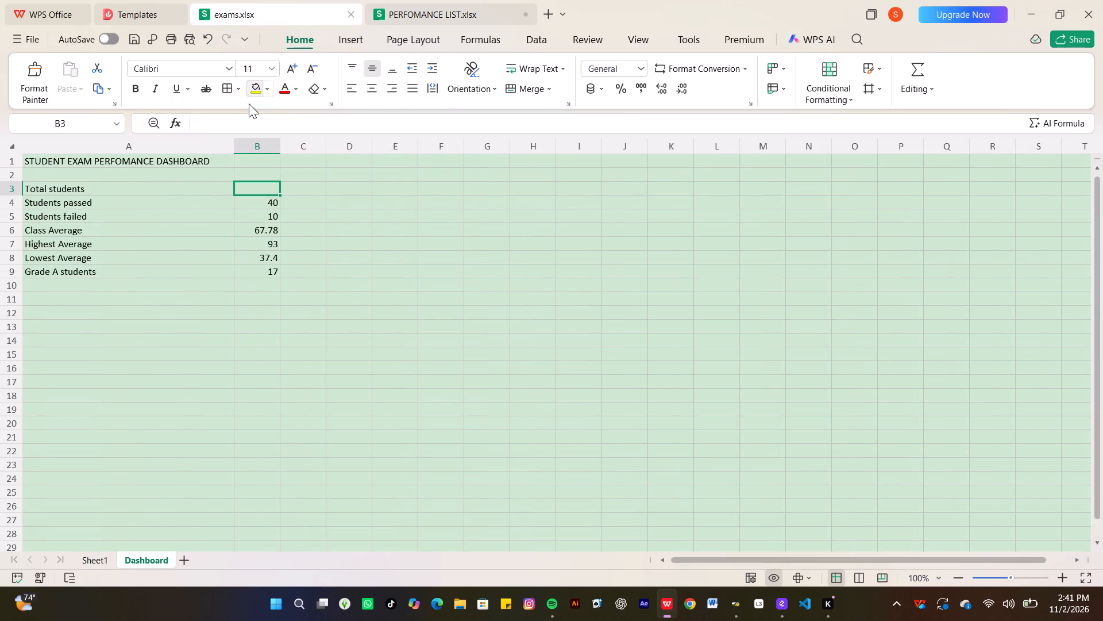
pyautogui.scroll(1, 211, 325)
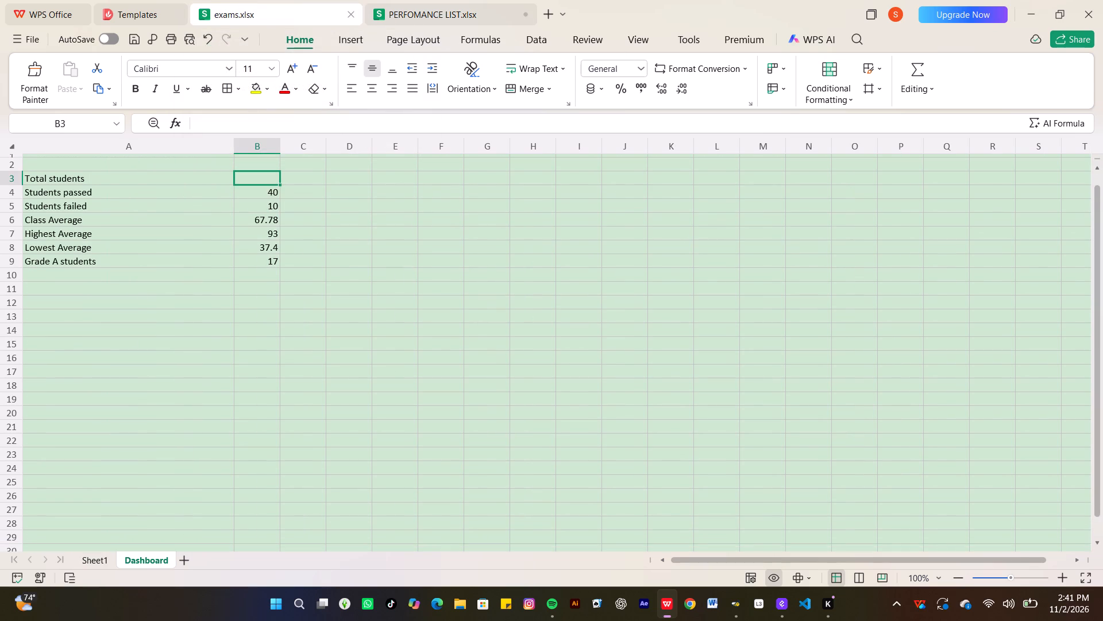
pyautogui.click(95, 562)
pyautogui.scroll(2, 349, 362)
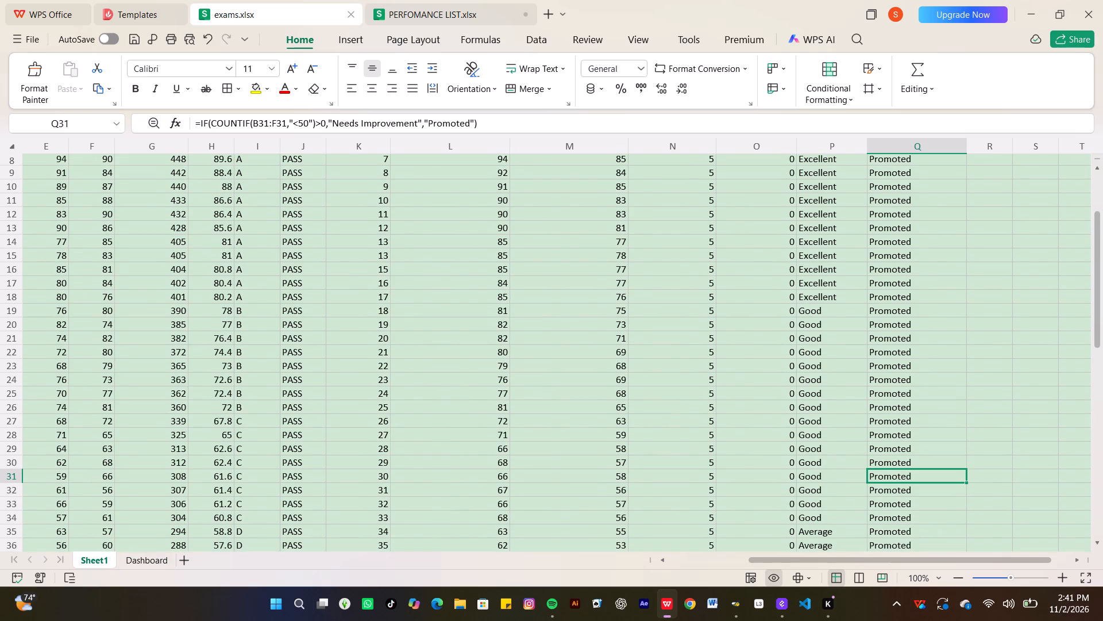
pyautogui.scroll(3, 611, 297)
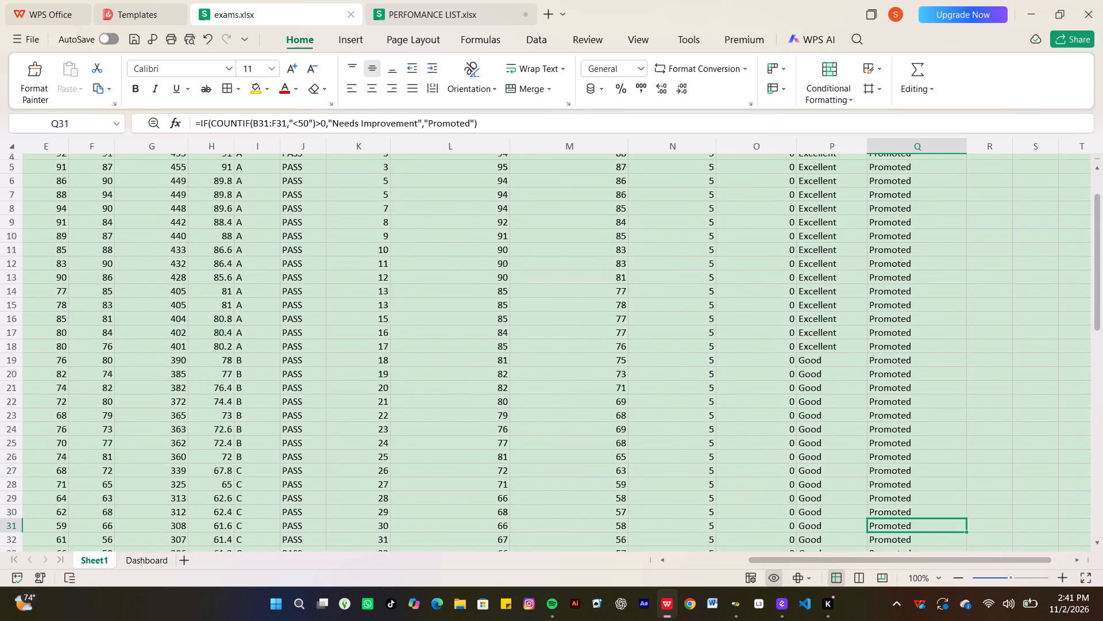
pyautogui.scroll(3, 611, 297)
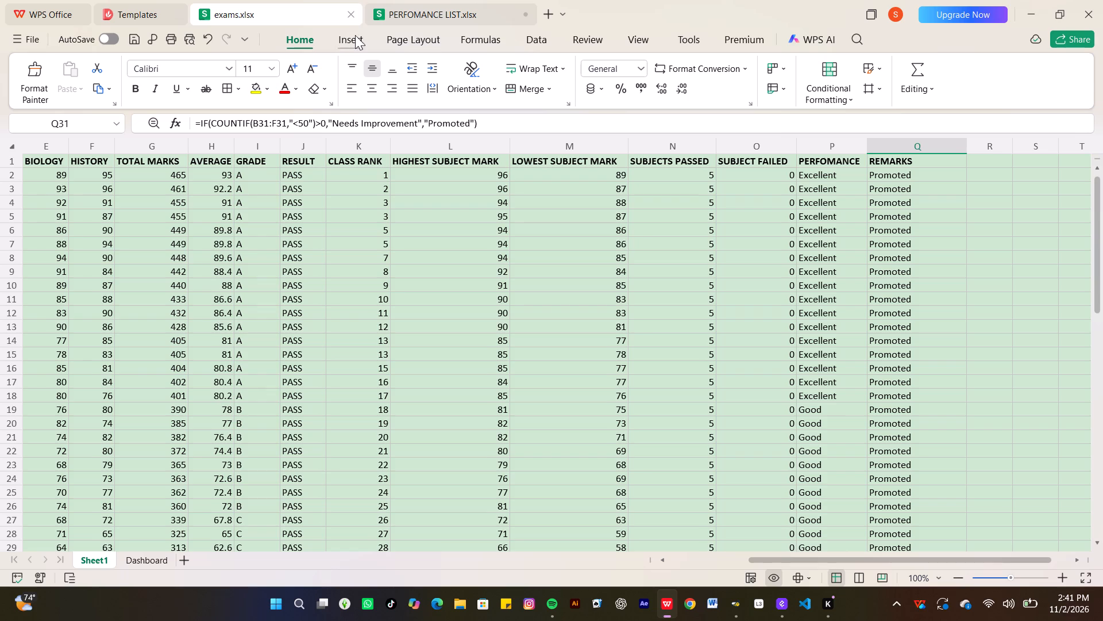
pyautogui.click(399, 9)
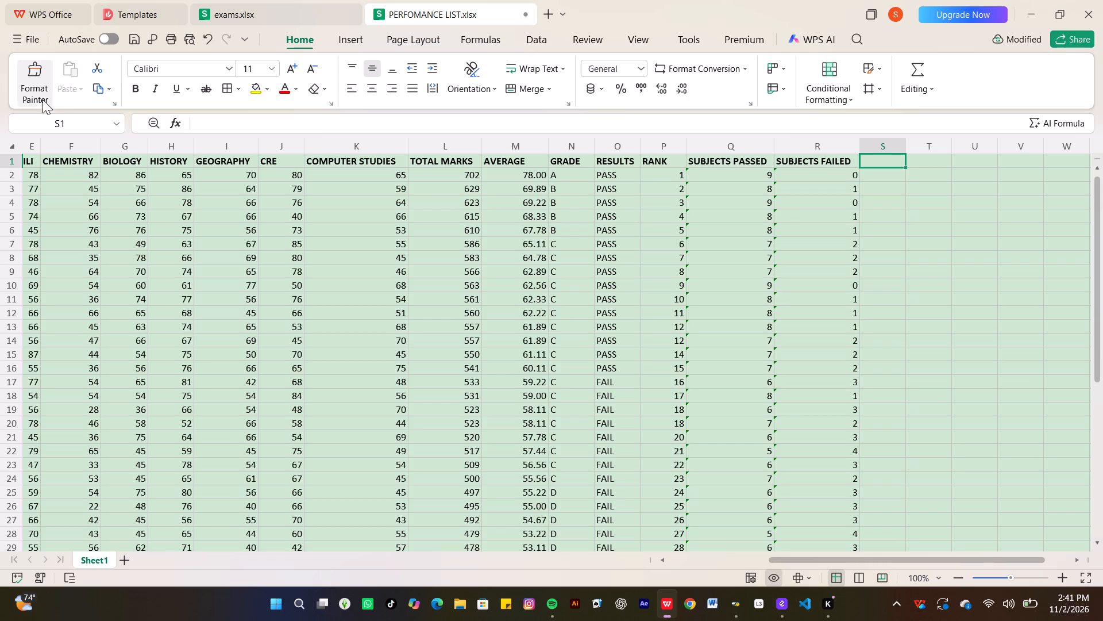
pyautogui.click(216, 25)
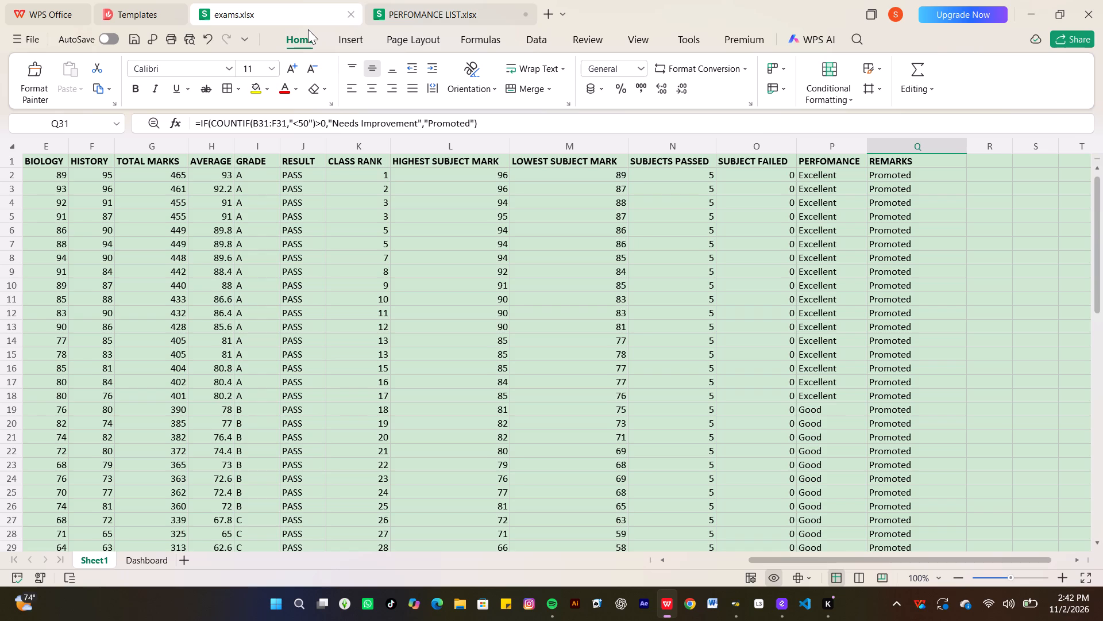
pyautogui.click(394, 7)
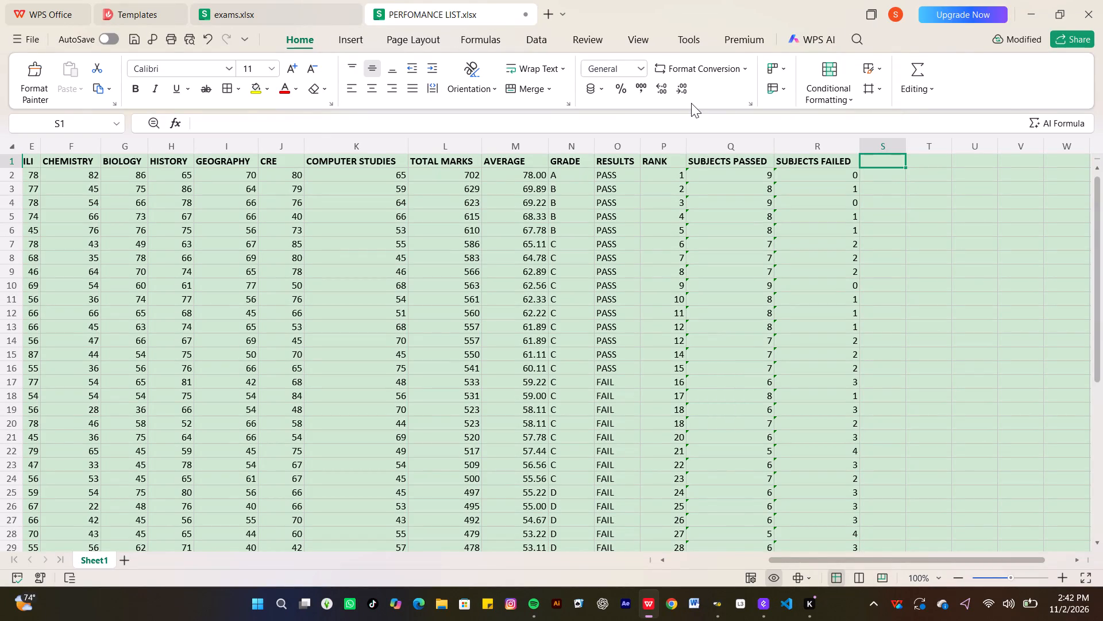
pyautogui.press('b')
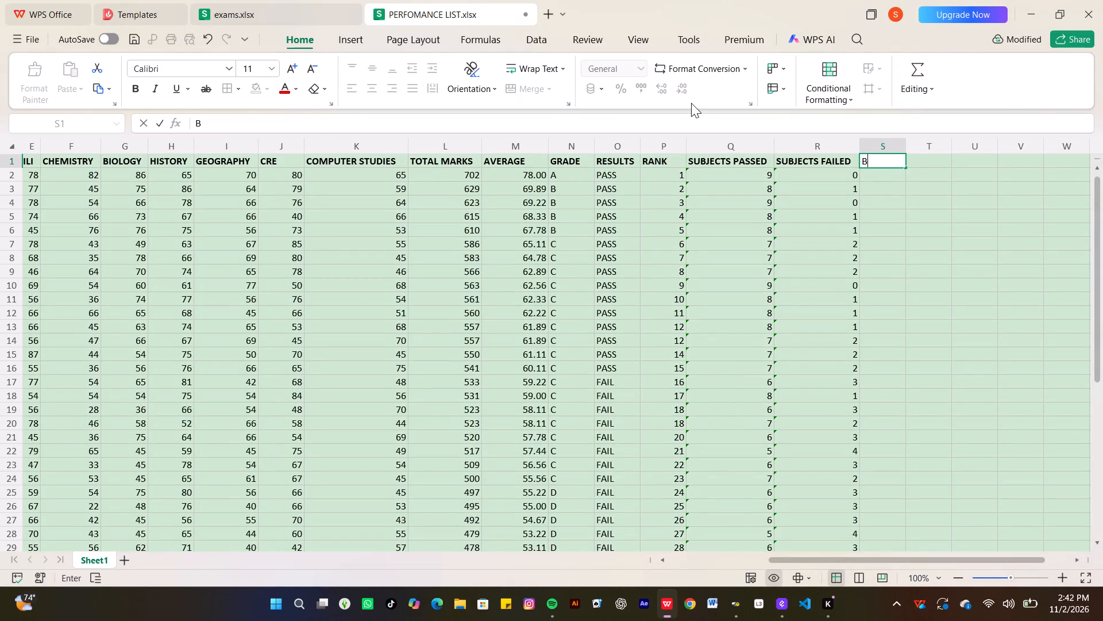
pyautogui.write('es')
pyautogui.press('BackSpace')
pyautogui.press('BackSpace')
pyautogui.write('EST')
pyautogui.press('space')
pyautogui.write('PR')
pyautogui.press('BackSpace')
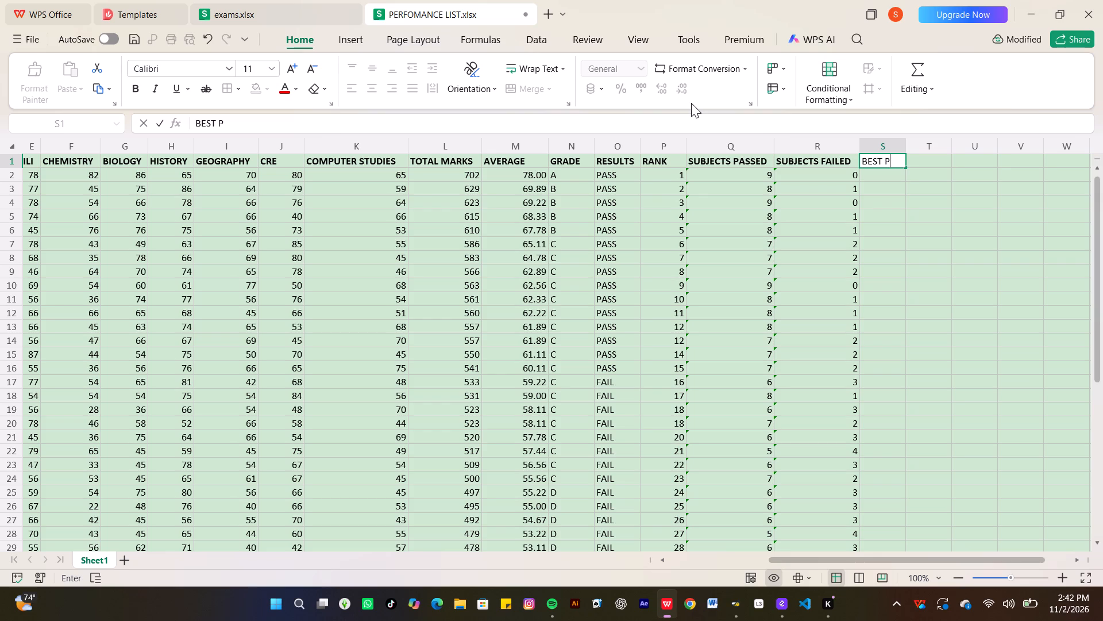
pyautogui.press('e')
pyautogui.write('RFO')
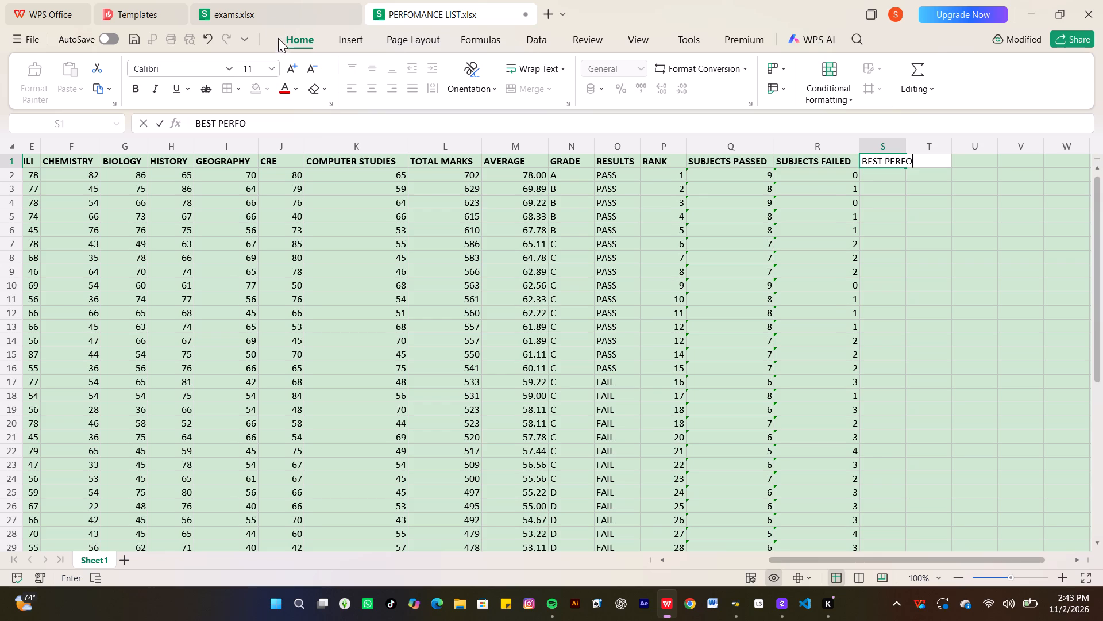
# Recheck the headers in exams.xlsx and replace the contents of S1 in PERFOMANCE LIST.xlsx with the header HIGHEST SUBJECT MARK.
pyautogui.click(269, 5)
pyautogui.scroll(3, 380, 190)
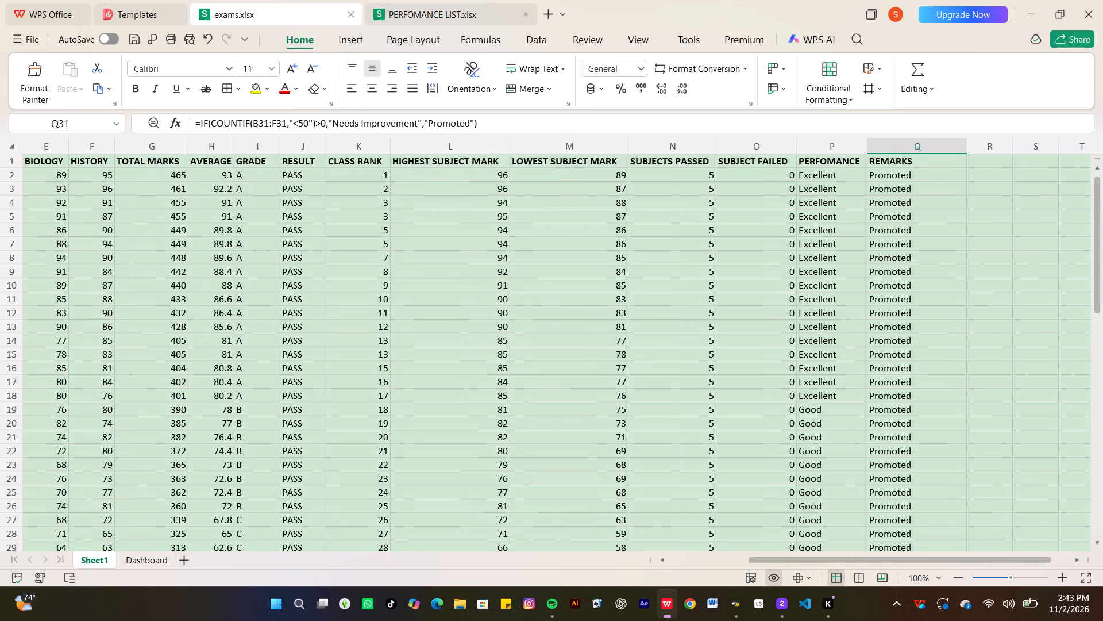
pyautogui.scroll(2, 380, 190)
pyautogui.click(434, 0)
pyautogui.hscroll(1, 678, 151)
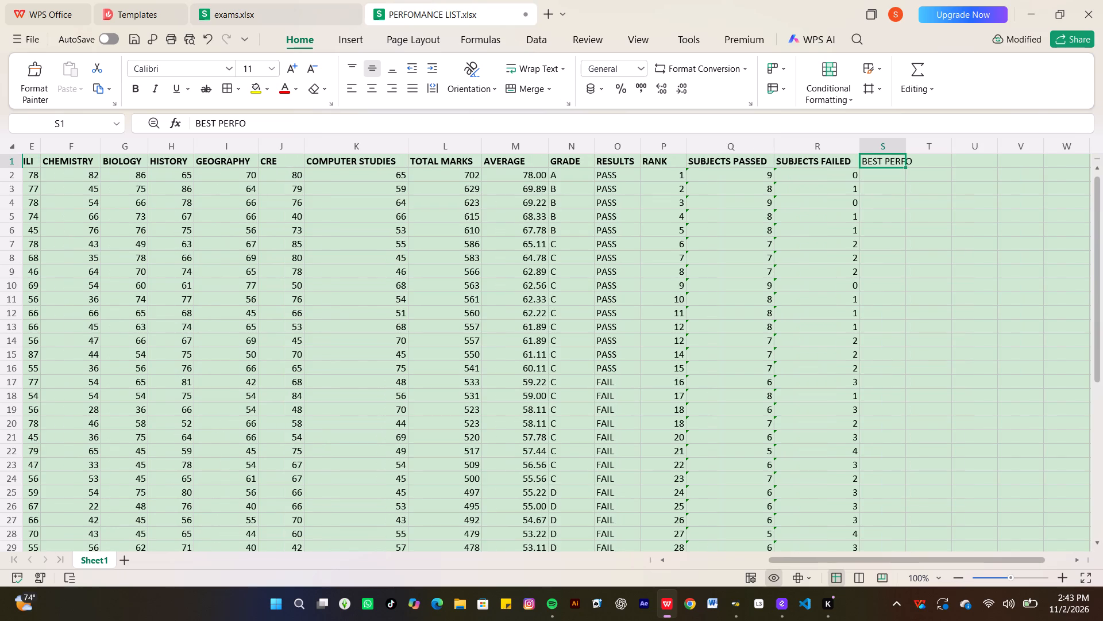
pyautogui.press('BackSpace')
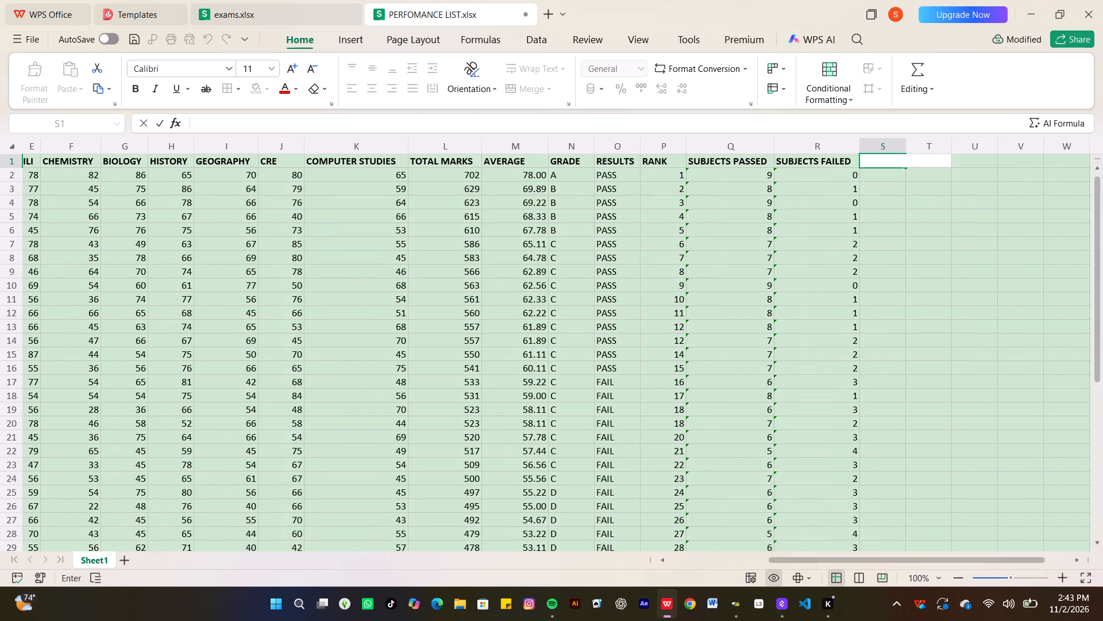
pyautogui.write('HI')
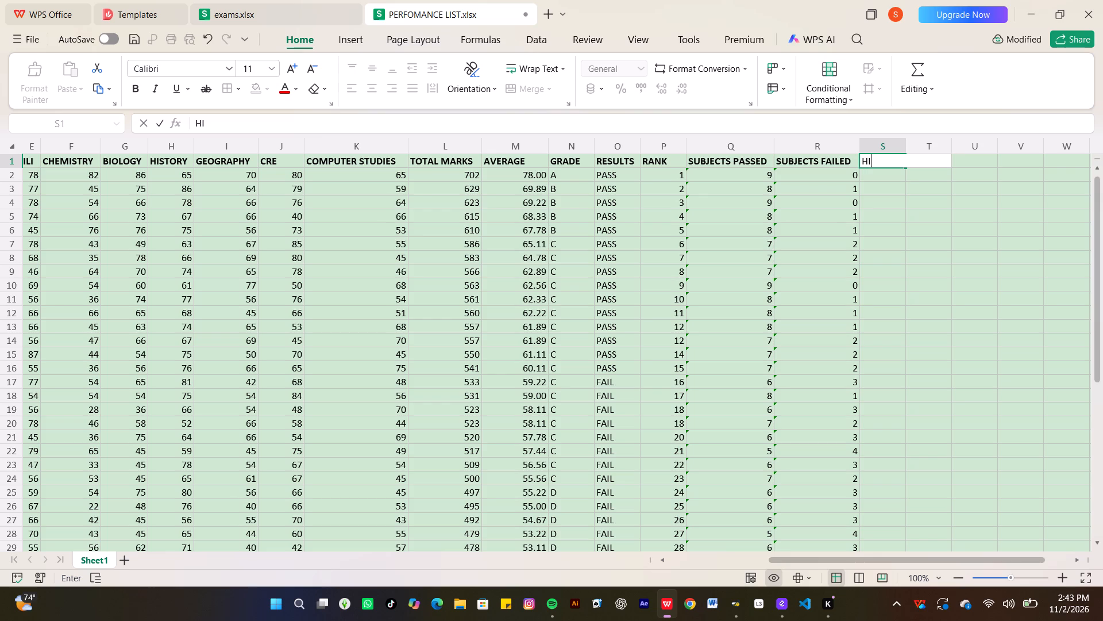
pyautogui.write('GHEST')
pyautogui.press('space')
pyautogui.write('SUBJECT')
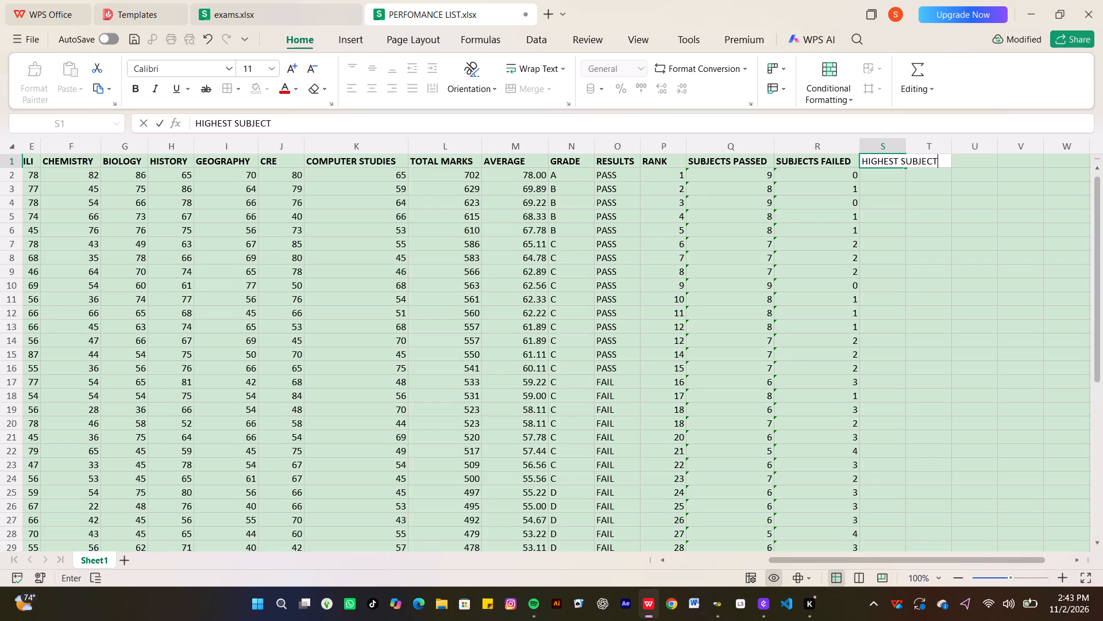
pyautogui.press('space')
pyautogui.press('m')
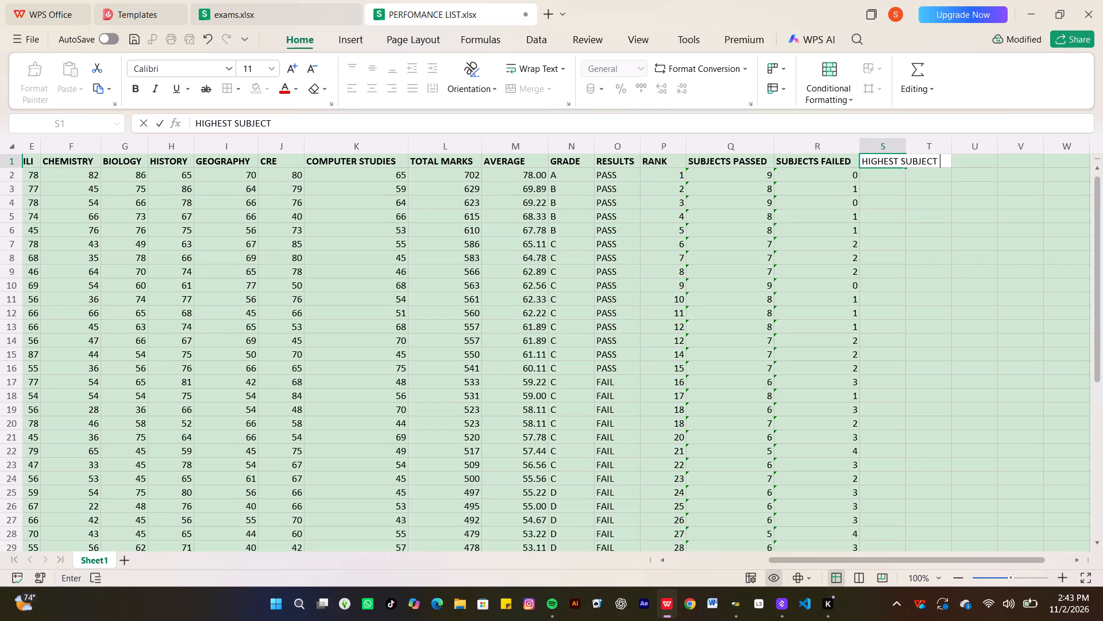
pyautogui.write('AR')
pyautogui.press('k')
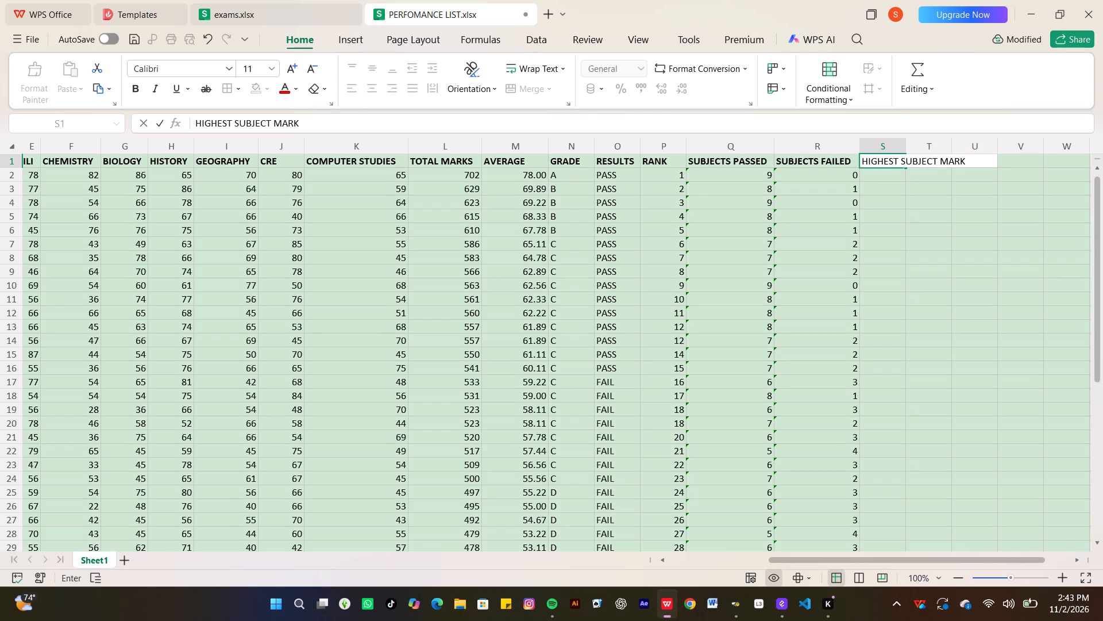
pyautogui.press('Right')
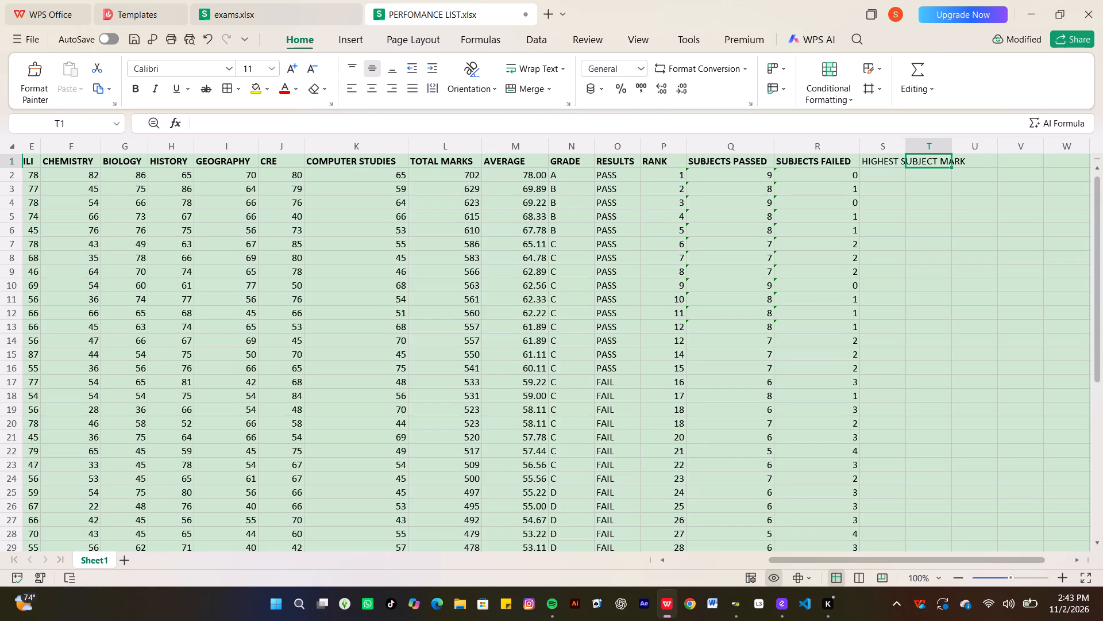
# Enter LOWEST SUBJECT MARK as the column header in cell T1.
pyautogui.write('LO')
pyautogui.write('WEST')
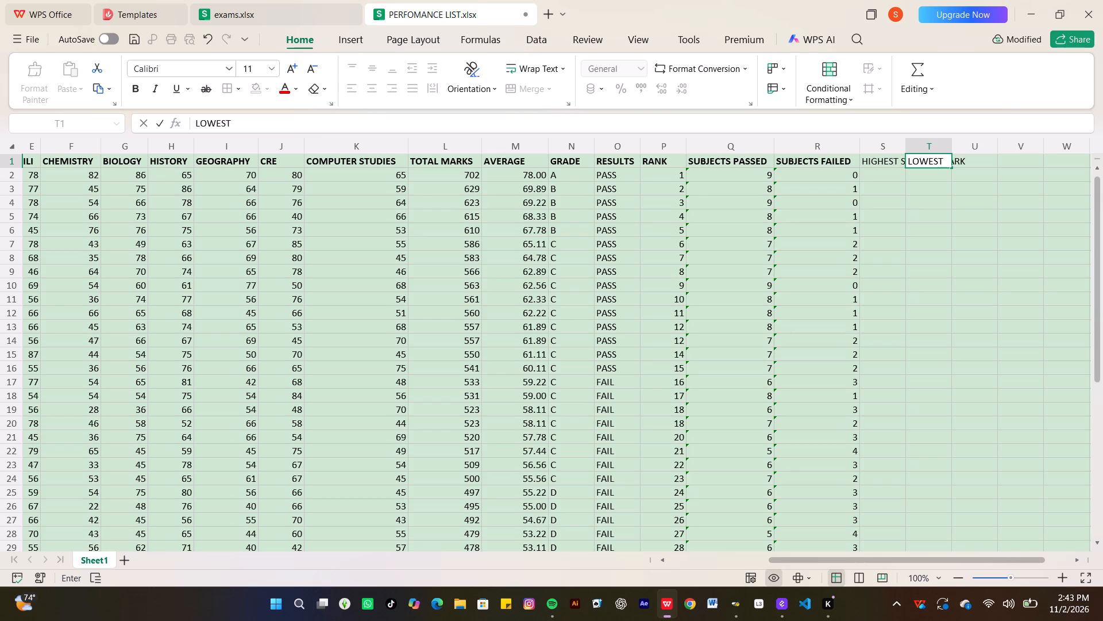
pyautogui.press('v')
pyautogui.press('BackSpace')
pyautogui.press('space')
pyautogui.write('SU')
pyautogui.write('BJECT')
pyautogui.press('space')
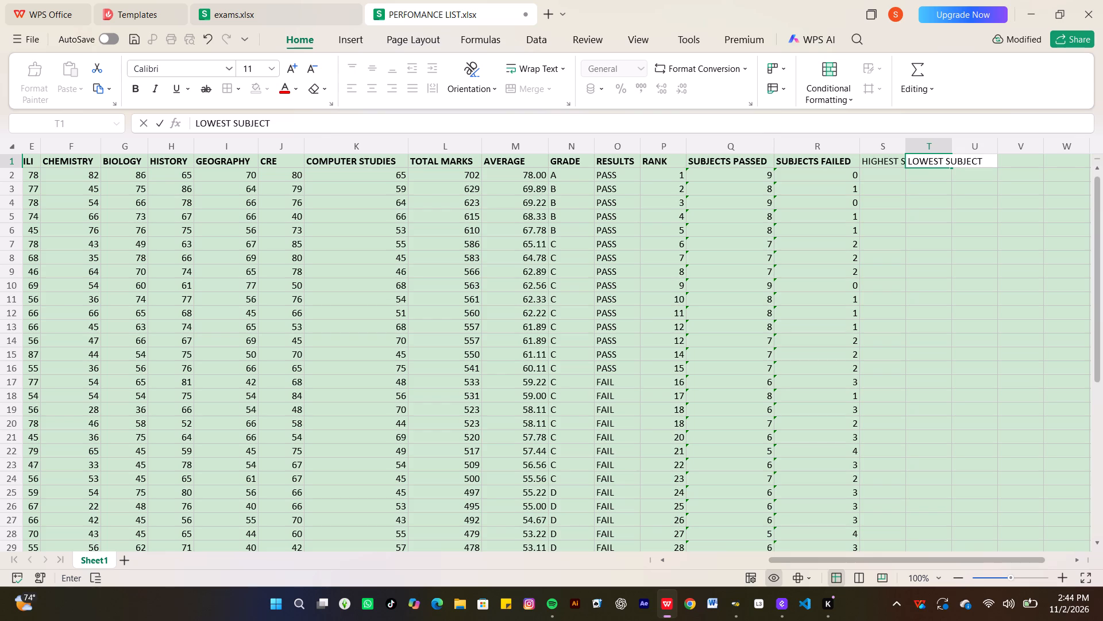
pyautogui.write('MARK')
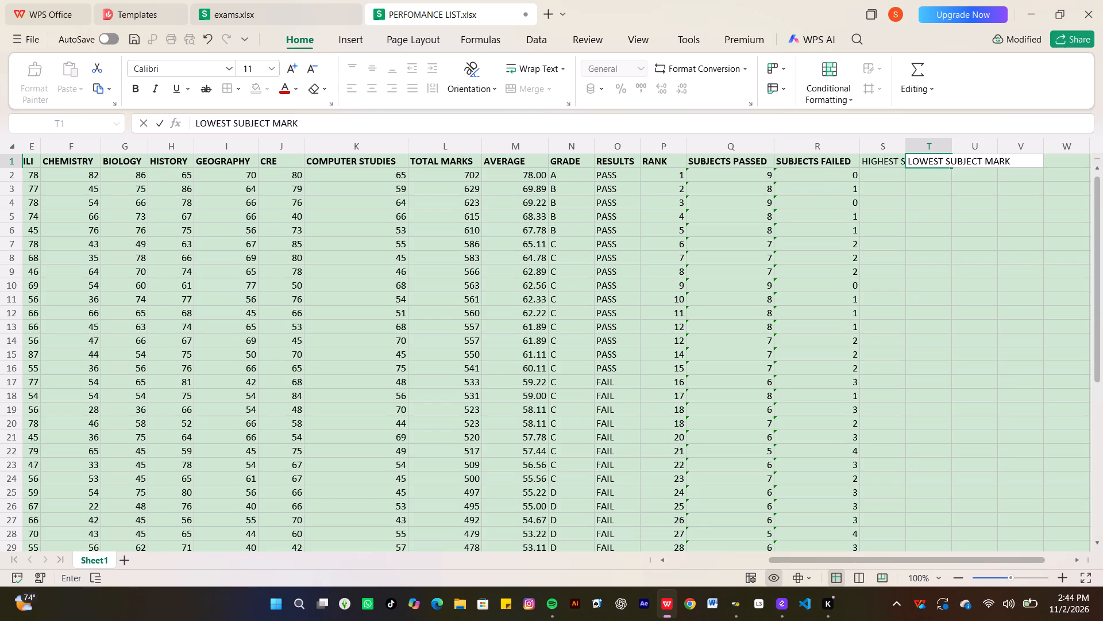
# Autofit the widths of columns T and S to their header text.
pyautogui.doubleClick(953, 149)
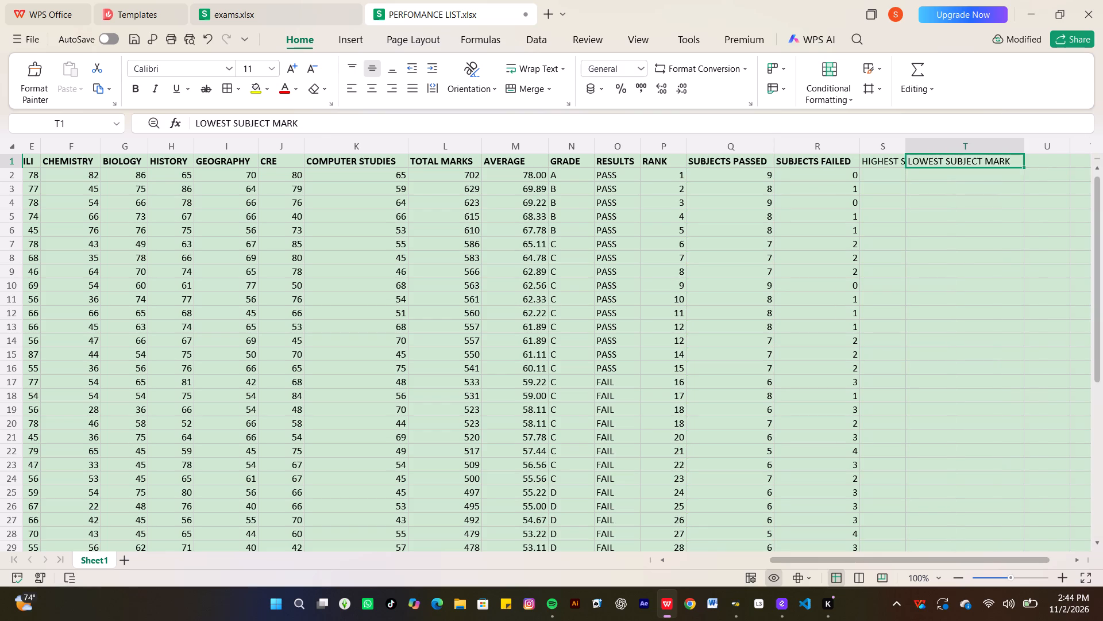
pyautogui.doubleClick(907, 147)
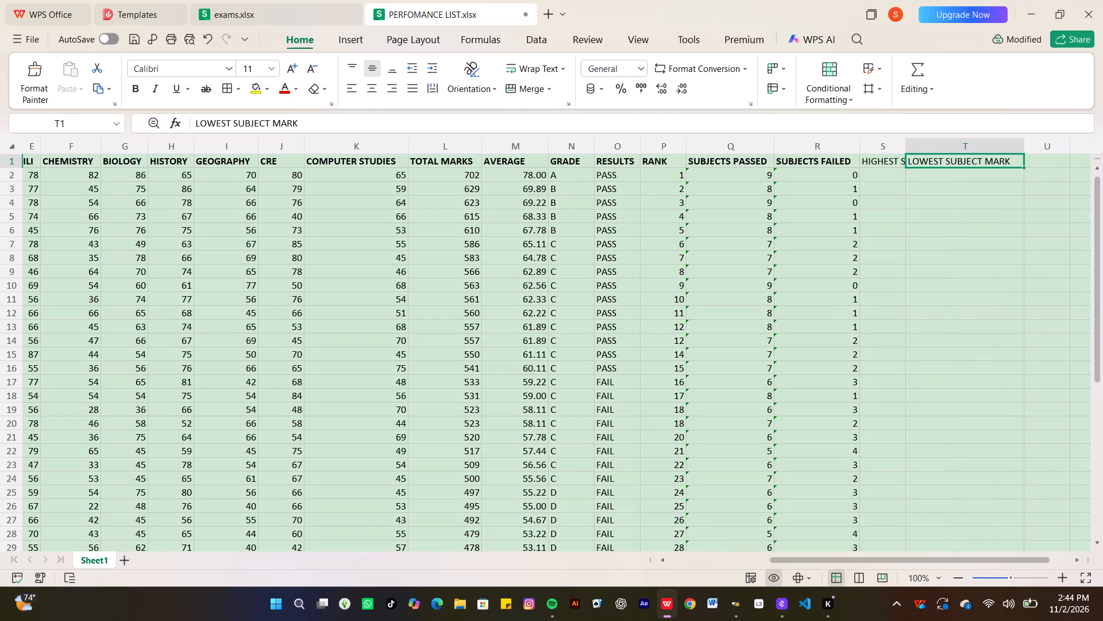
# Make the HIGHEST SUBJECT MARK and LOWEST SUBJECT MARK headers in S1 and T1 bold.
pyautogui.hscroll(-2, 917, 241)
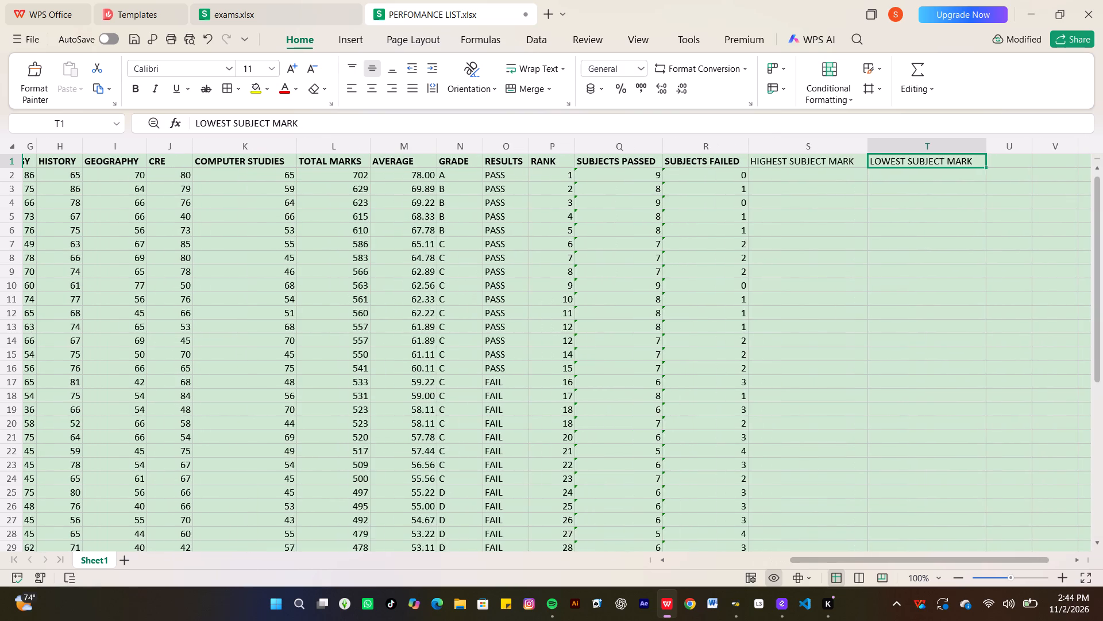
pyautogui.hscroll(-1, 917, 241)
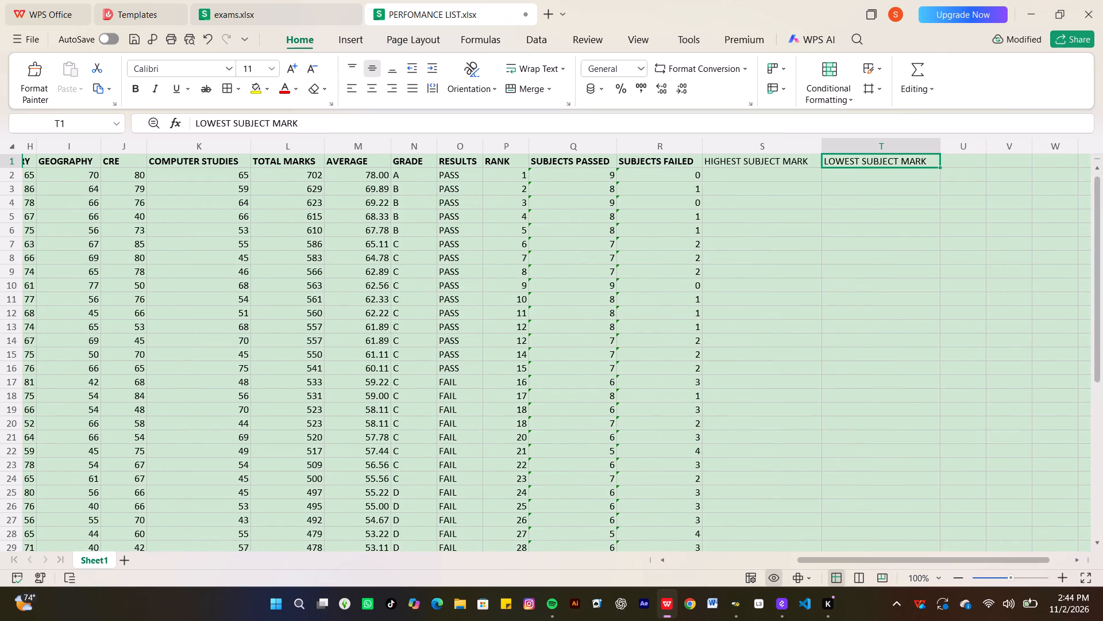
pyautogui.click(747, 166)
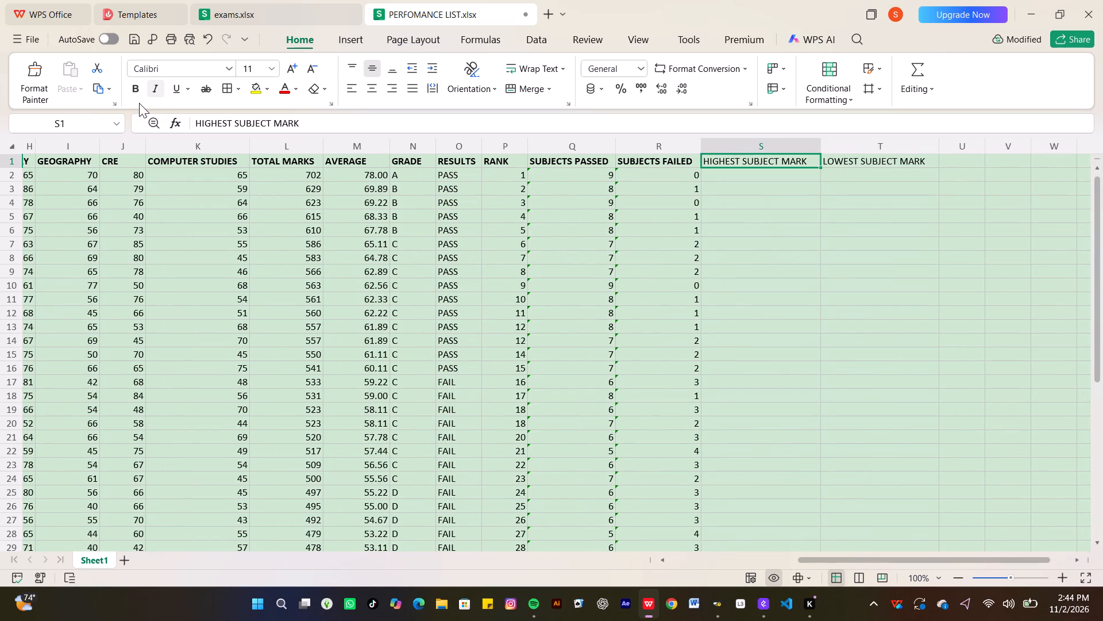
pyautogui.click(132, 87)
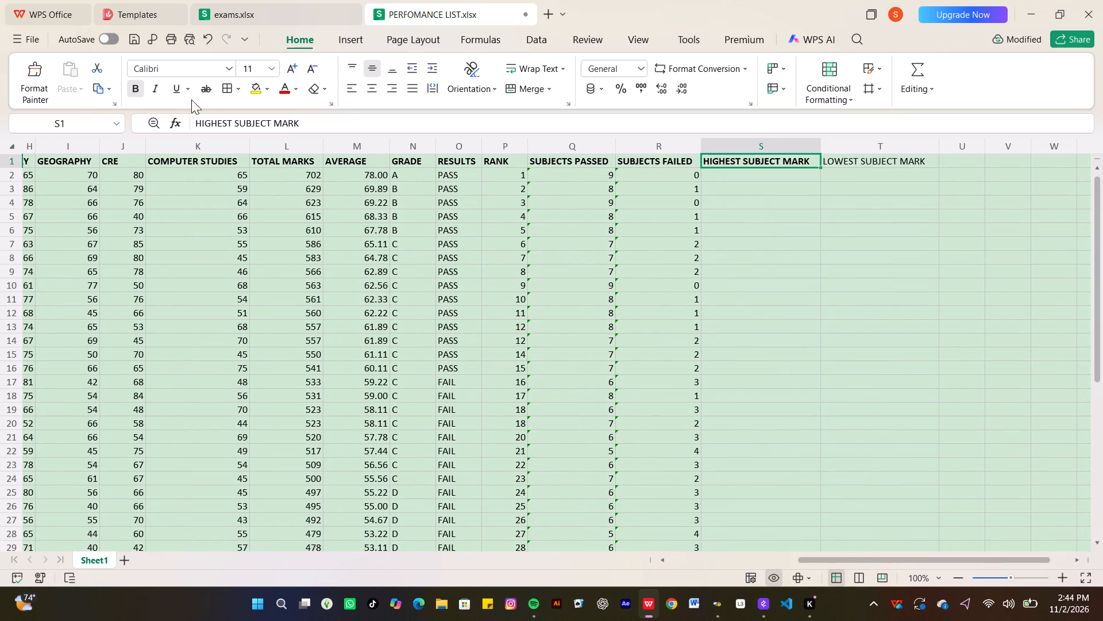
pyautogui.click(839, 163)
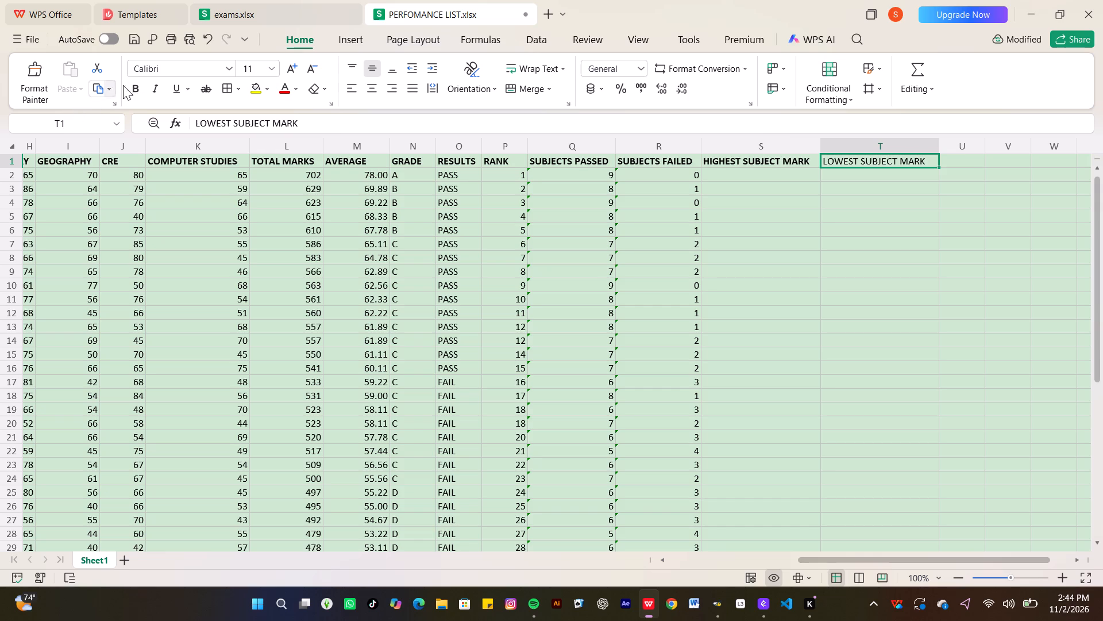
pyautogui.click(129, 83)
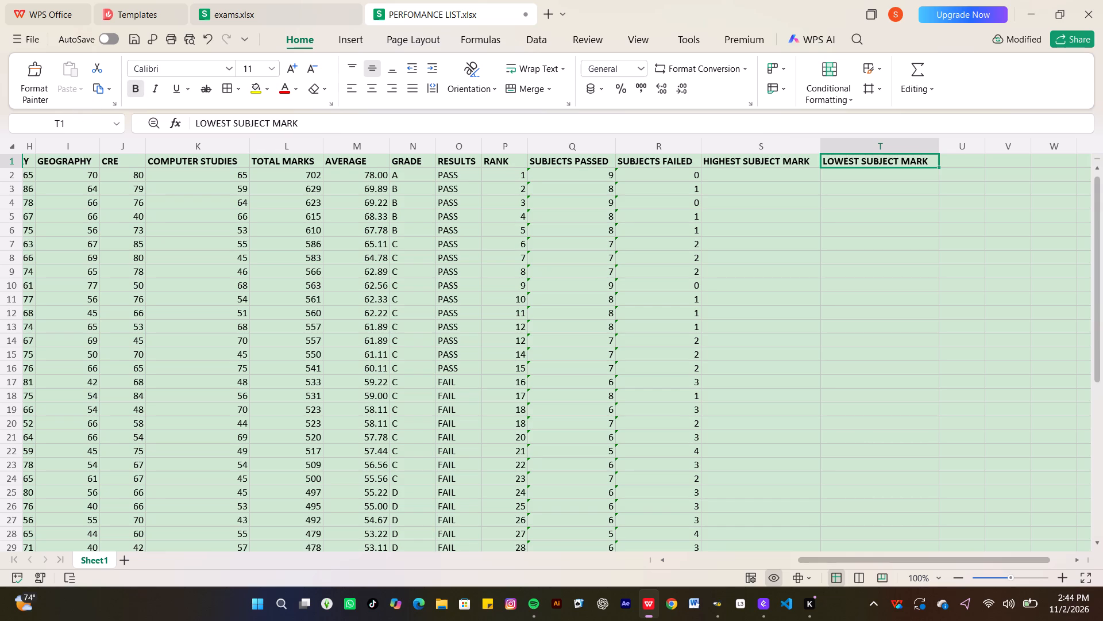
# Enter the formula =MAX(C2:K2) in S2 to calculate the first student's highest subject mark.
pyautogui.click(720, 174)
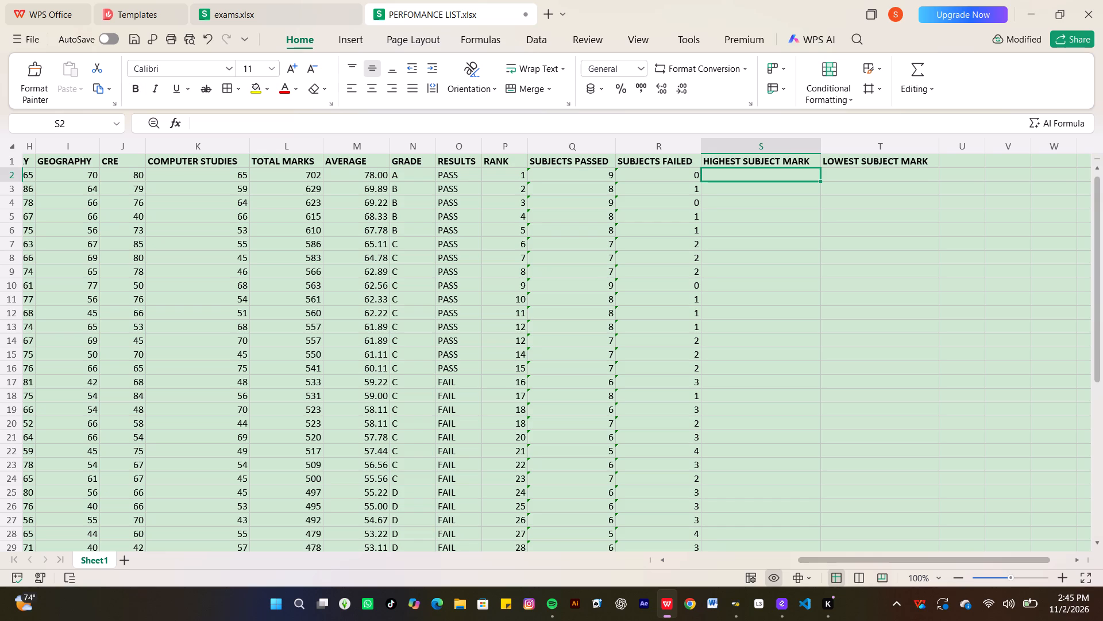
pyautogui.press('=')
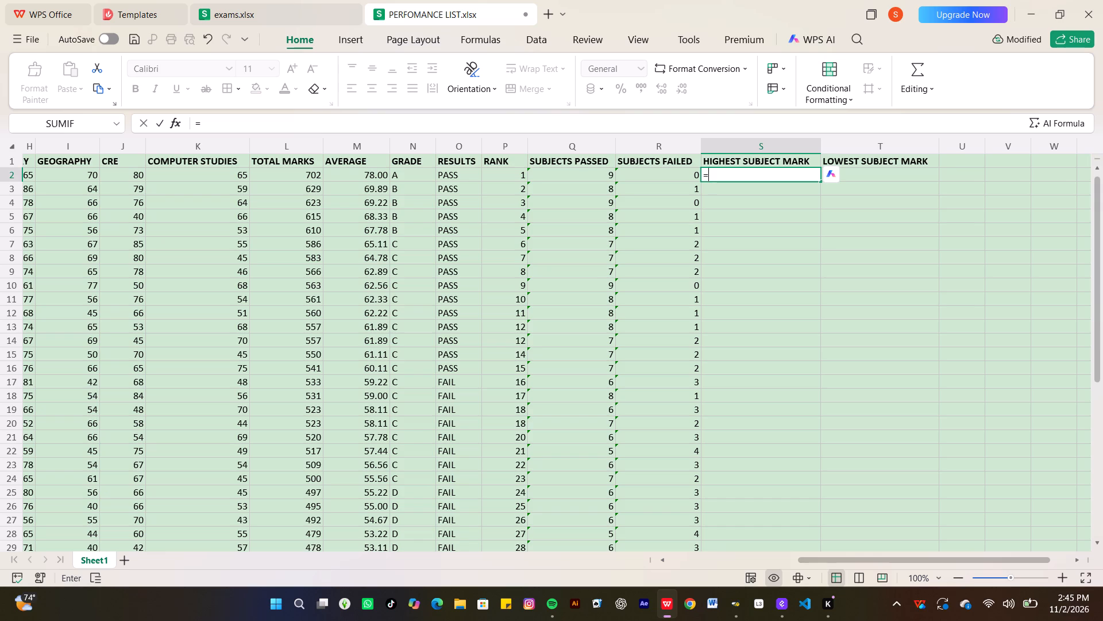
pyautogui.write('MA')
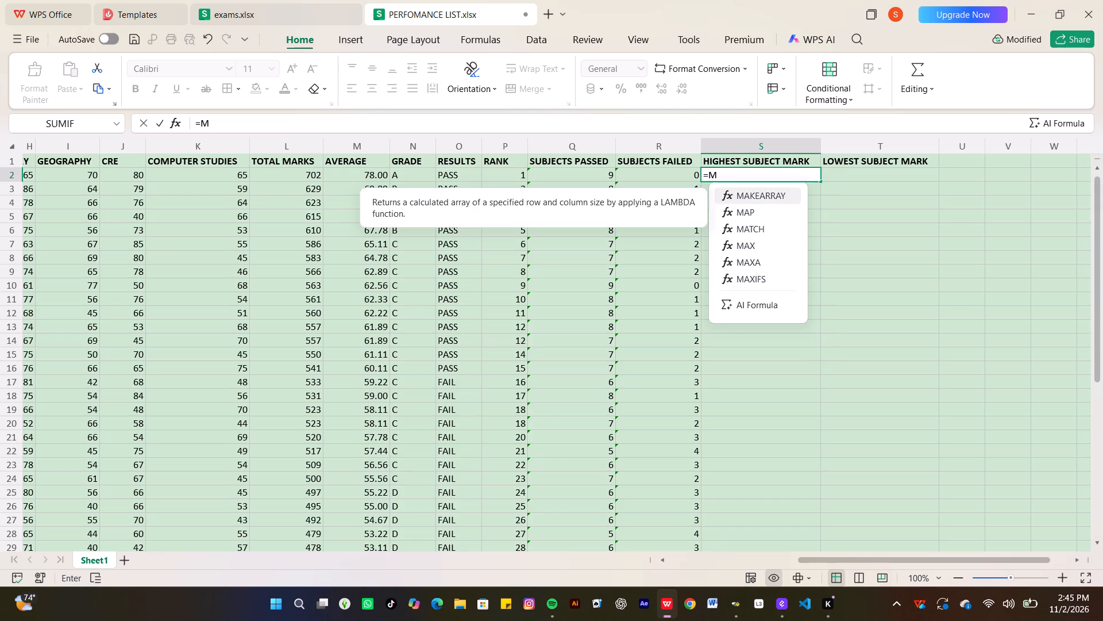
pyautogui.press('x')
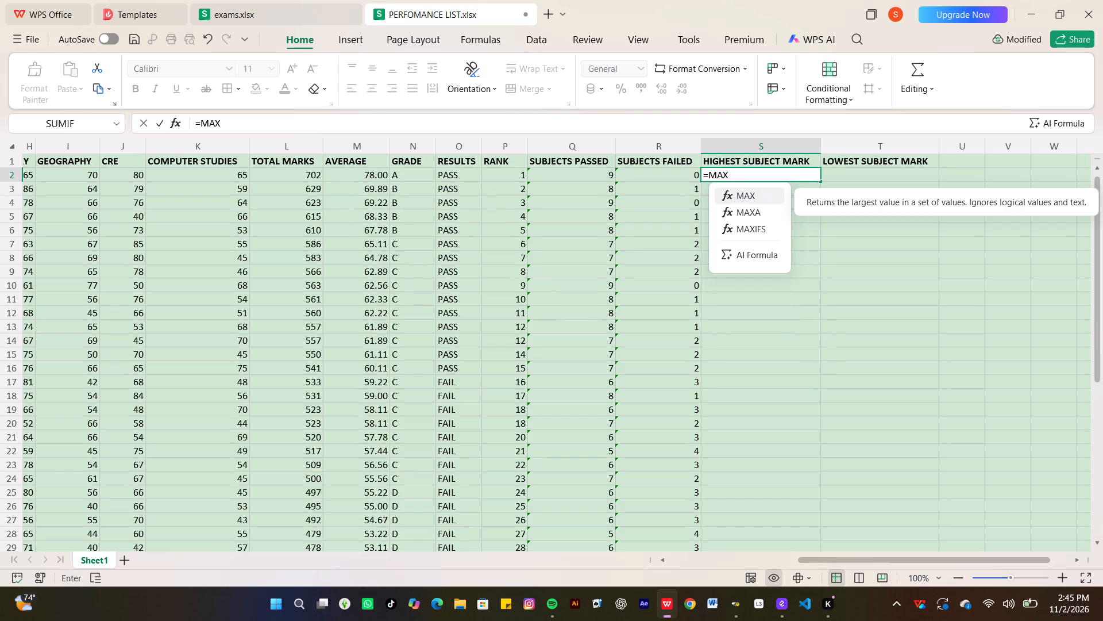
pyautogui.press('9')
pyautogui.press('BackSpace')
pyautogui.hotkey('shift', '(')
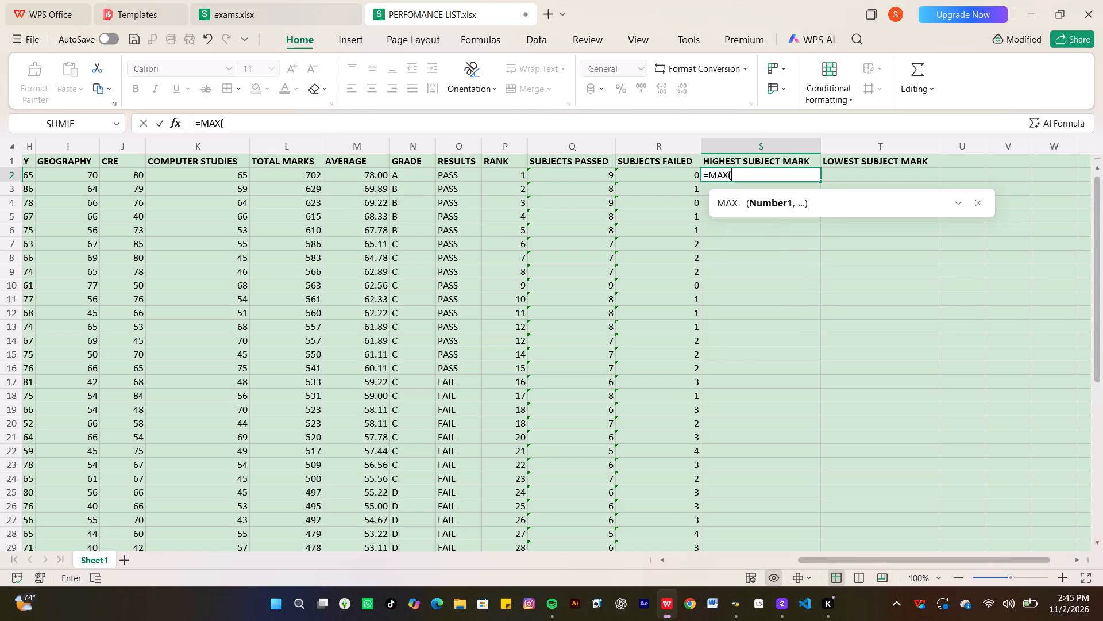
pyautogui.write('C2')
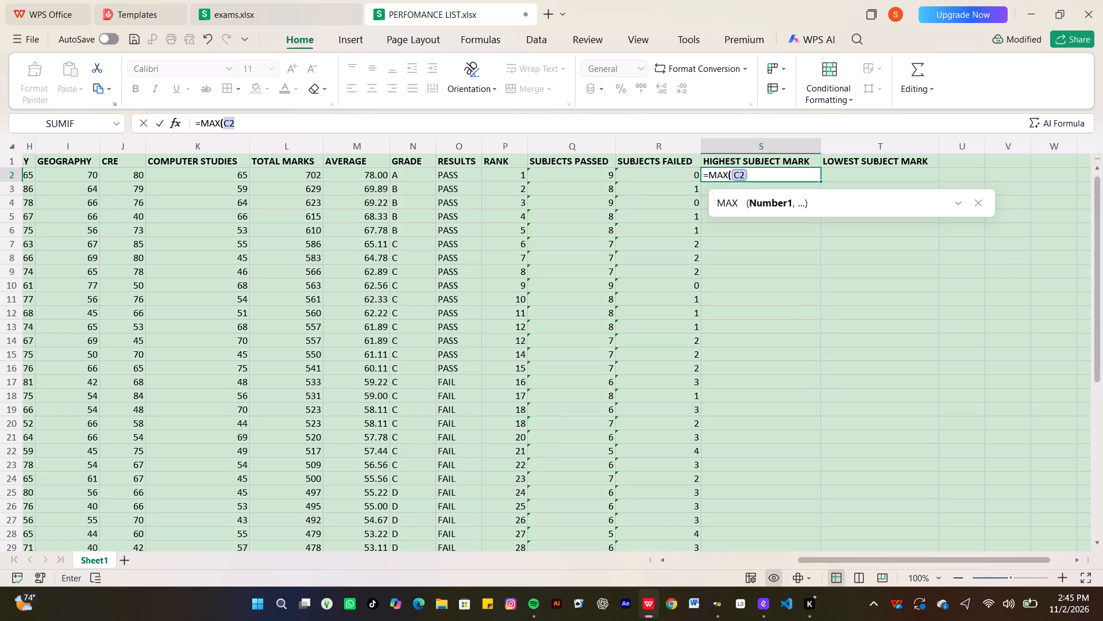
pyautogui.hotkey('shift', ':')
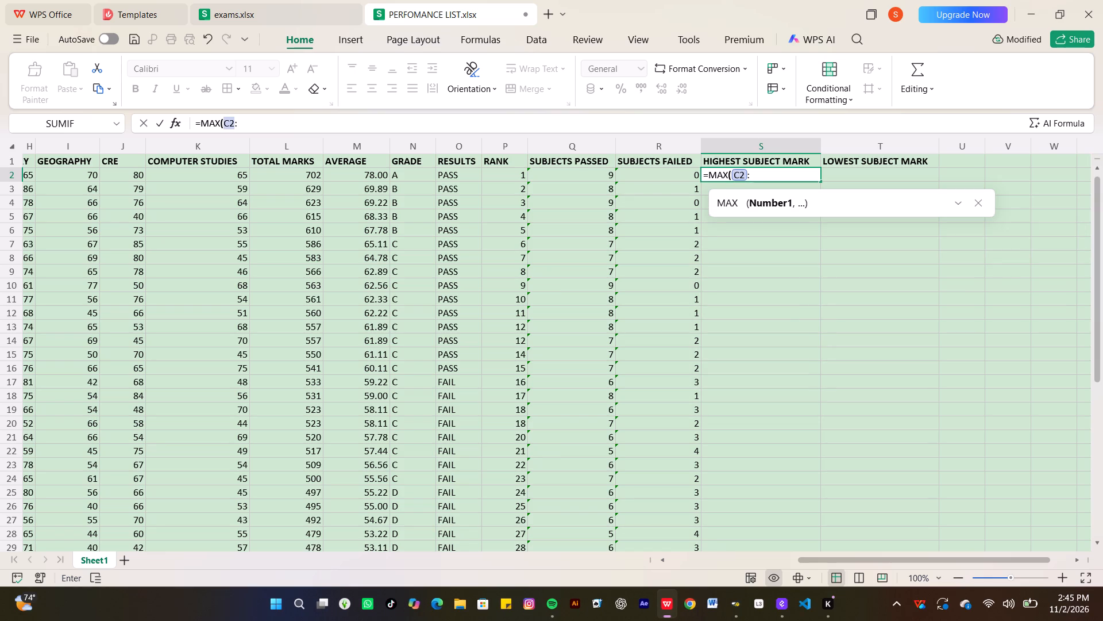
pyautogui.press('k')
pyautogui.press('2')
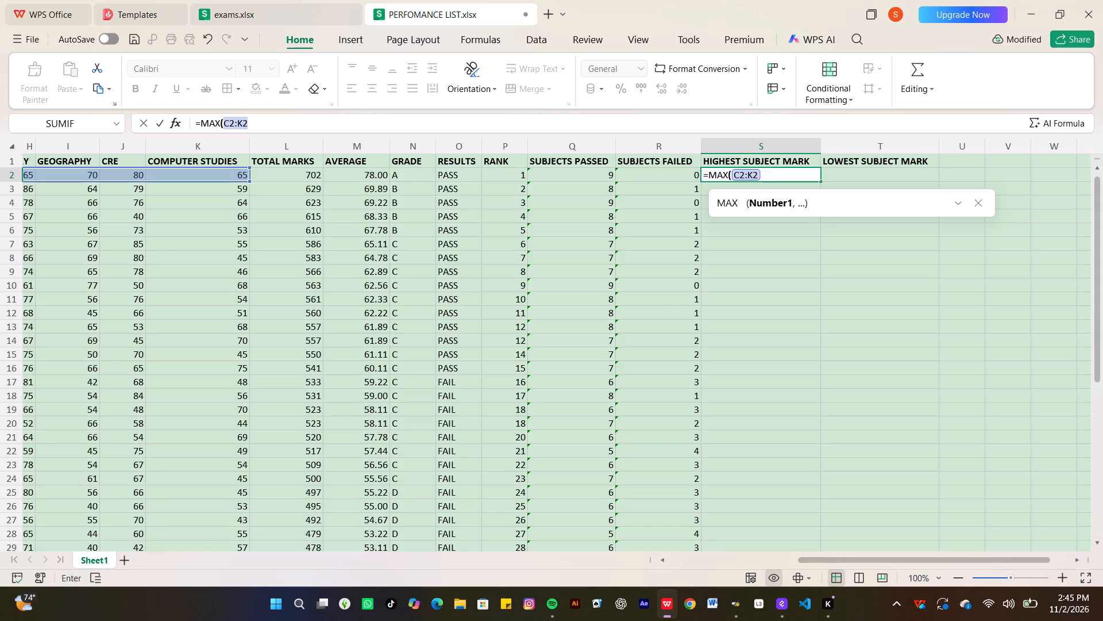
pyautogui.hotkey('shift', ')')
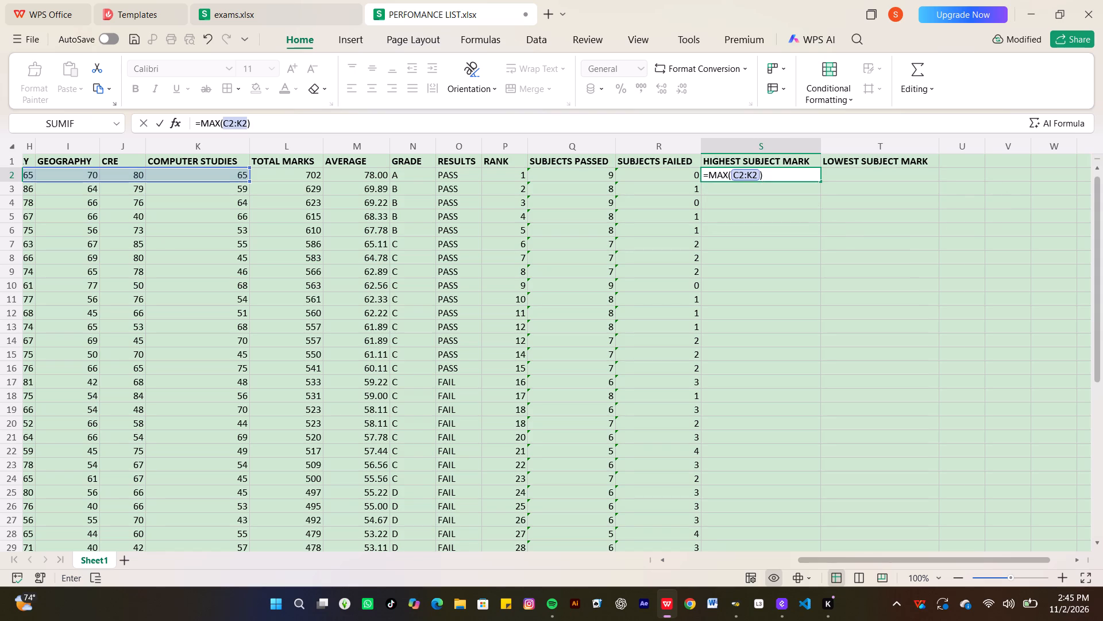
pyautogui.press('Return')
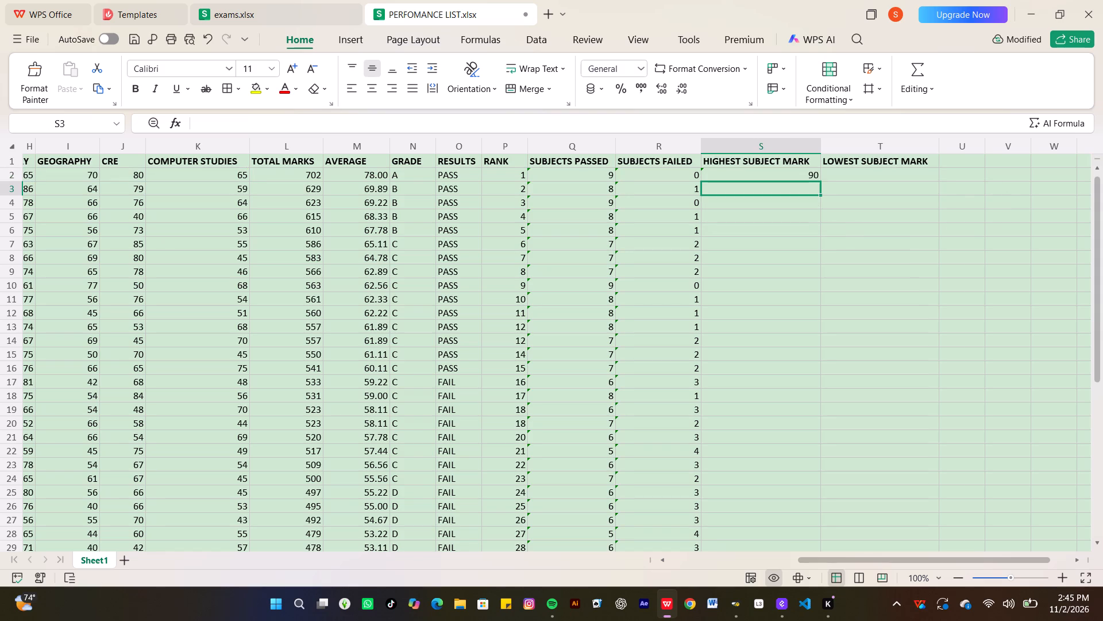
# Fill the highest-mark formula from S2 down column S to the last student in row 30.
pyautogui.click(805, 174)
pyautogui.moveTo(822, 181); pyautogui.dragTo(780, 620)
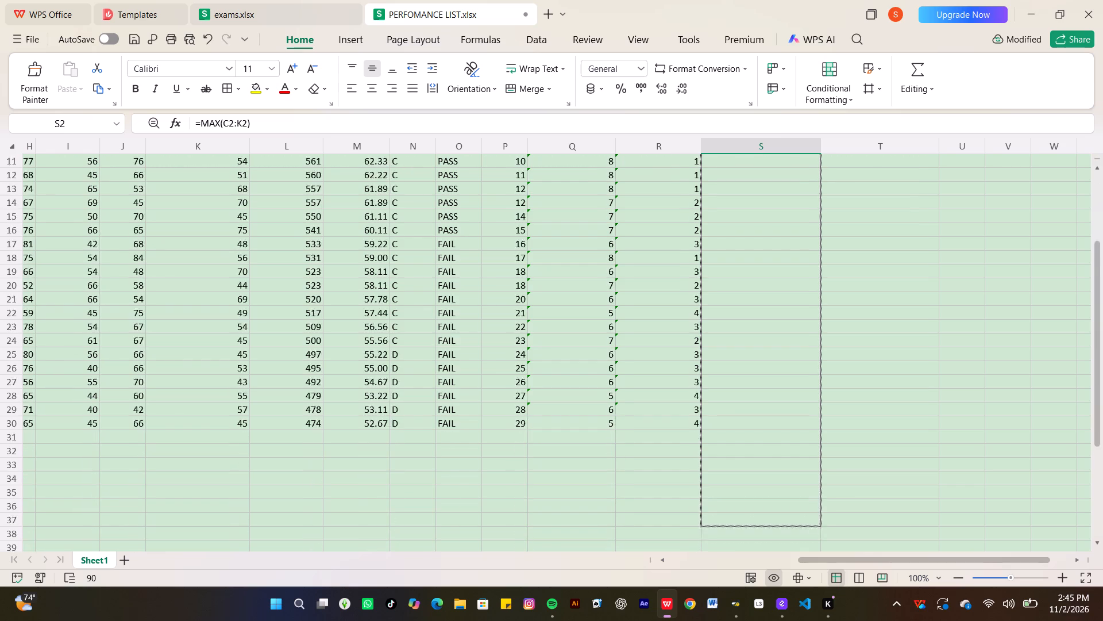
pyautogui.moveTo(780, 620); pyautogui.dragTo(733, 471)
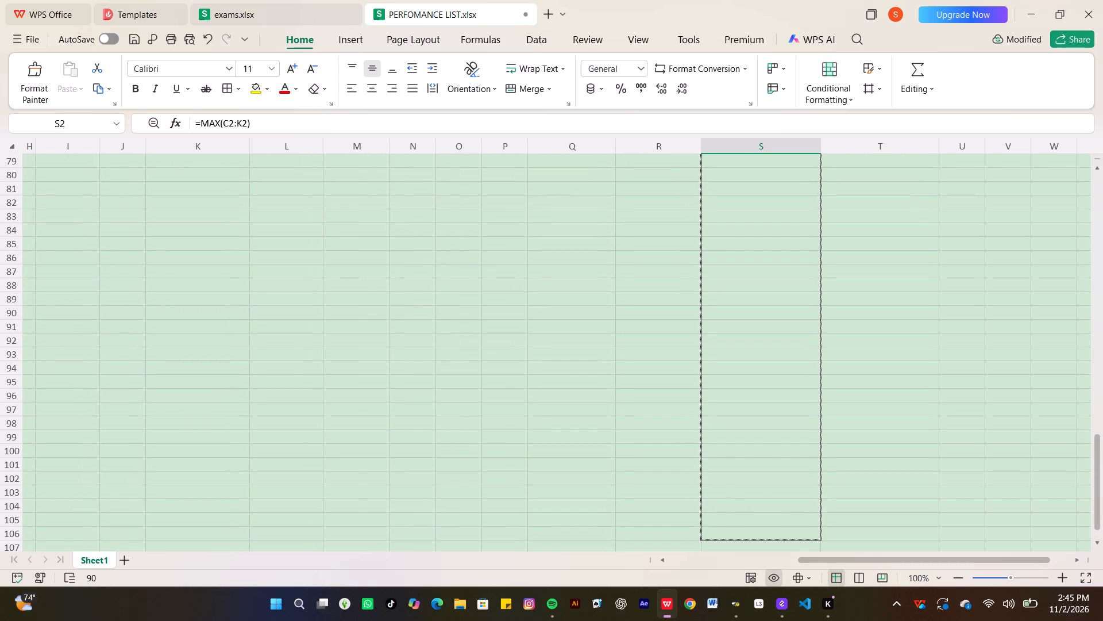
pyautogui.moveTo(733, 471); pyautogui.dragTo(681, 132)
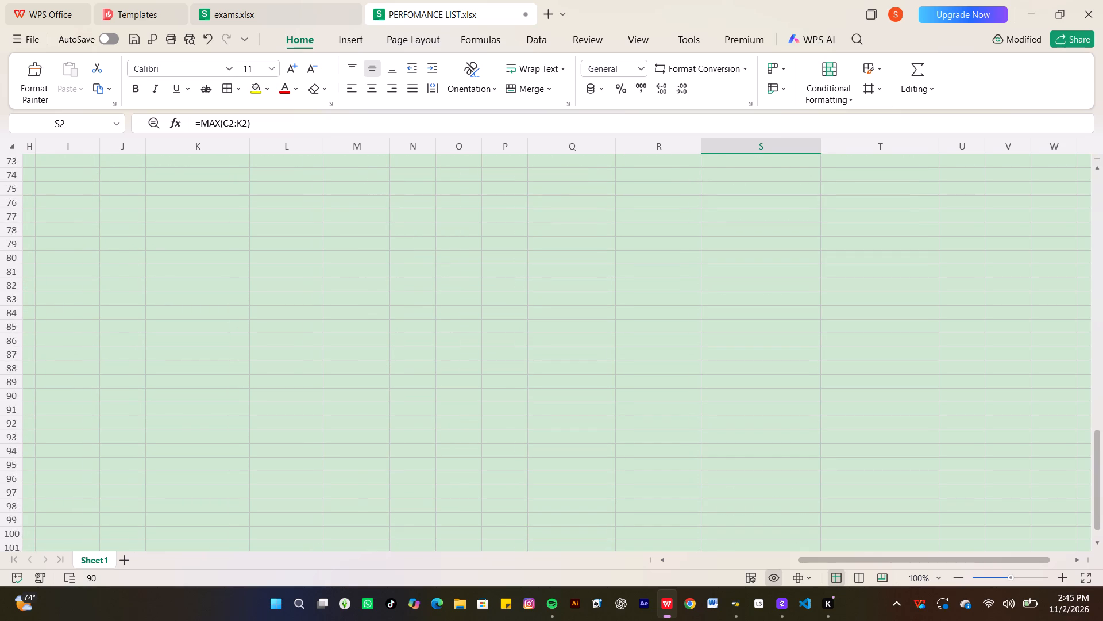
pyautogui.moveTo(681, 132); pyautogui.dragTo(687, 0)
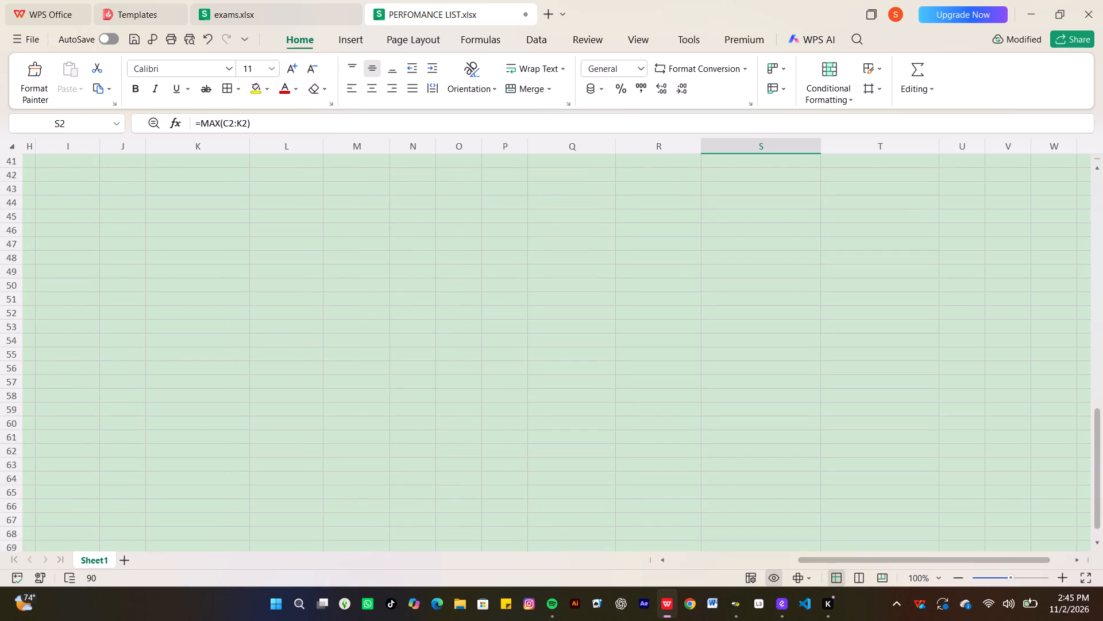
pyautogui.moveTo(687, 0); pyautogui.dragTo(697, 565)
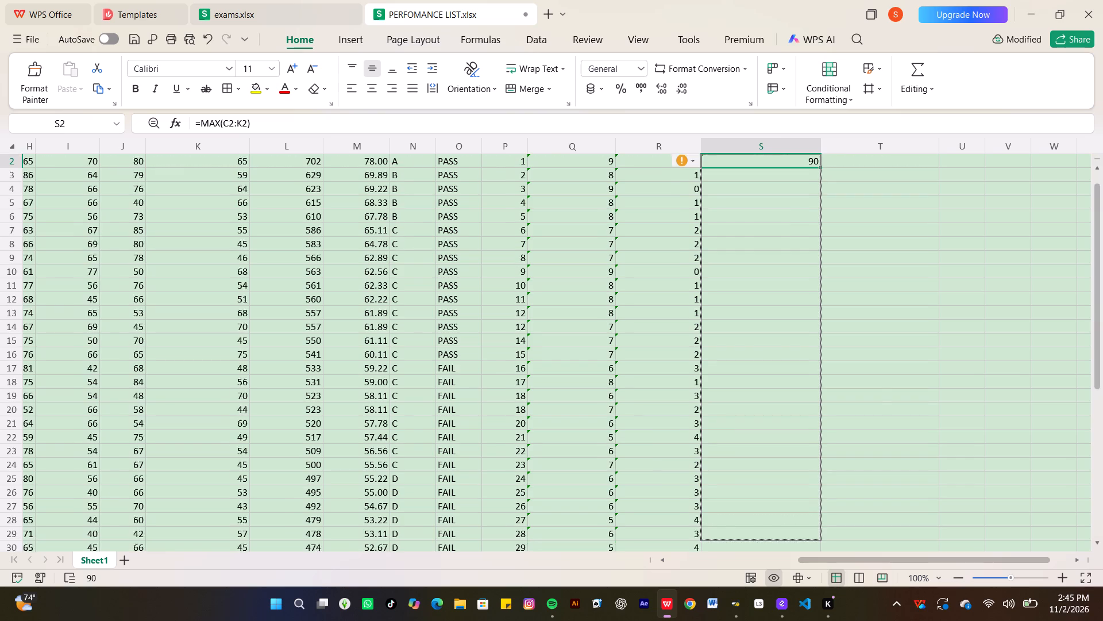
pyautogui.moveTo(697, 565); pyautogui.dragTo(689, 507)
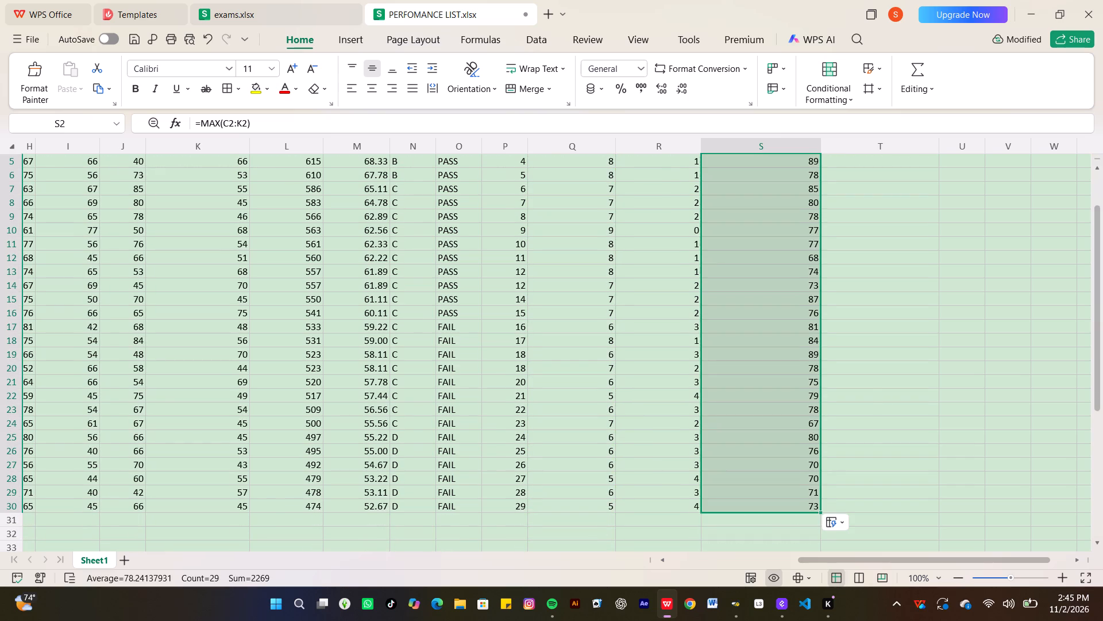
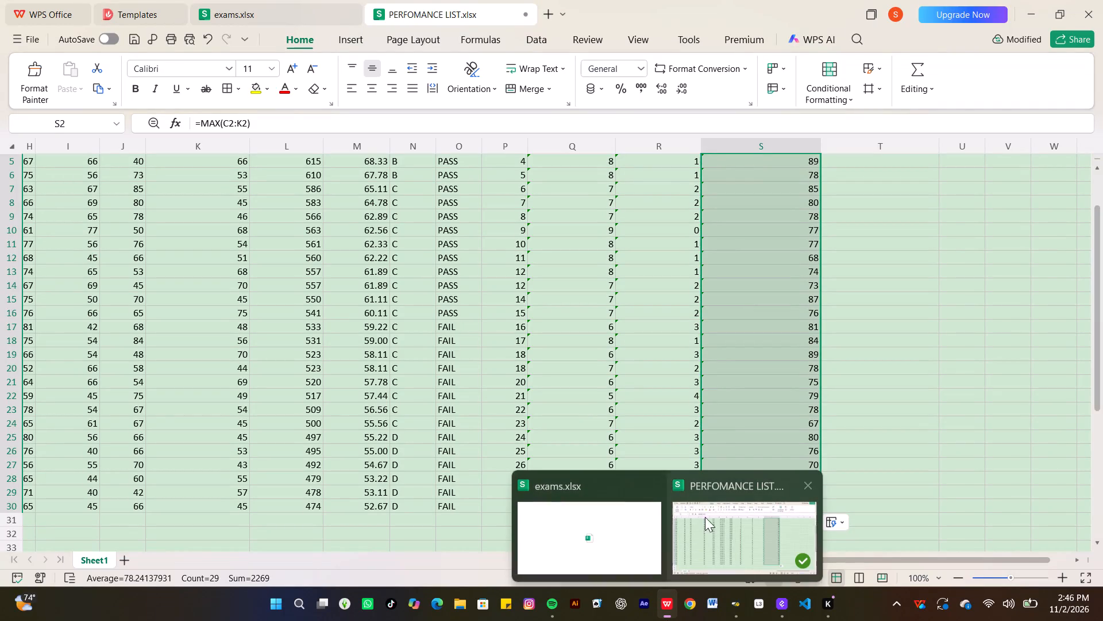
# Begin a formula in T2 to calculate the first student's lowest subject mark.
pyautogui.scroll(1, 837, 343)
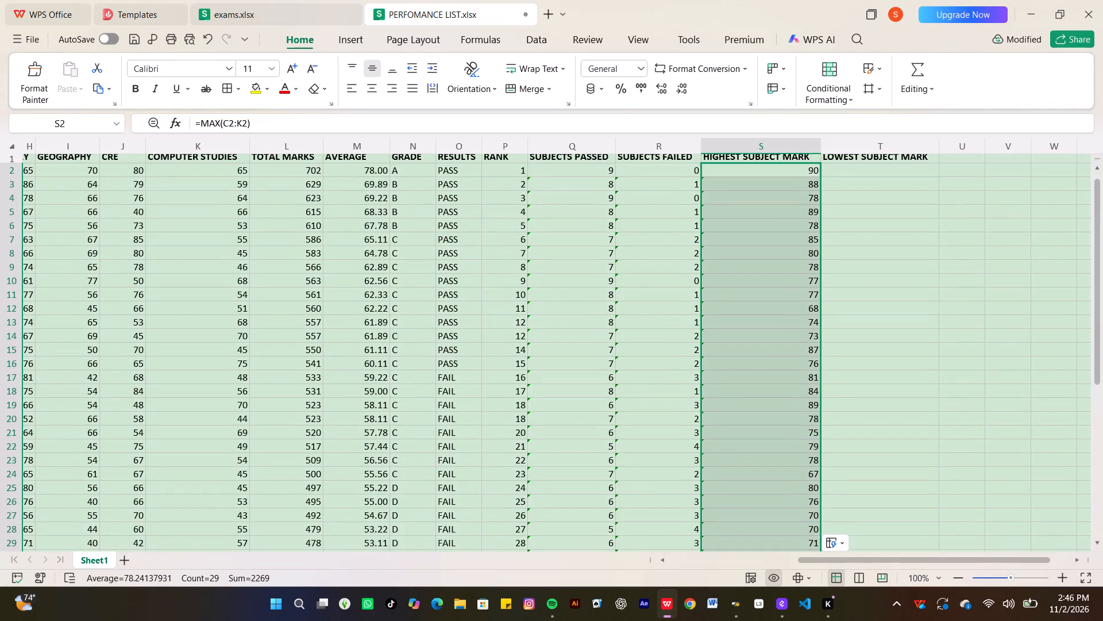
pyautogui.scroll(2, 837, 343)
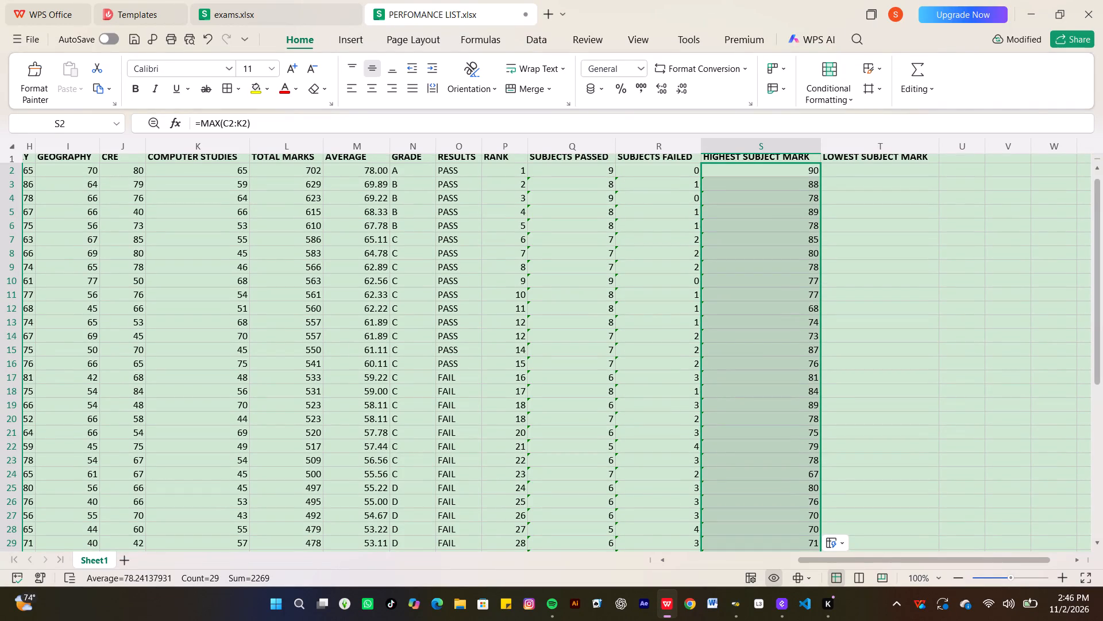
pyautogui.click(883, 175)
pyautogui.press('=')
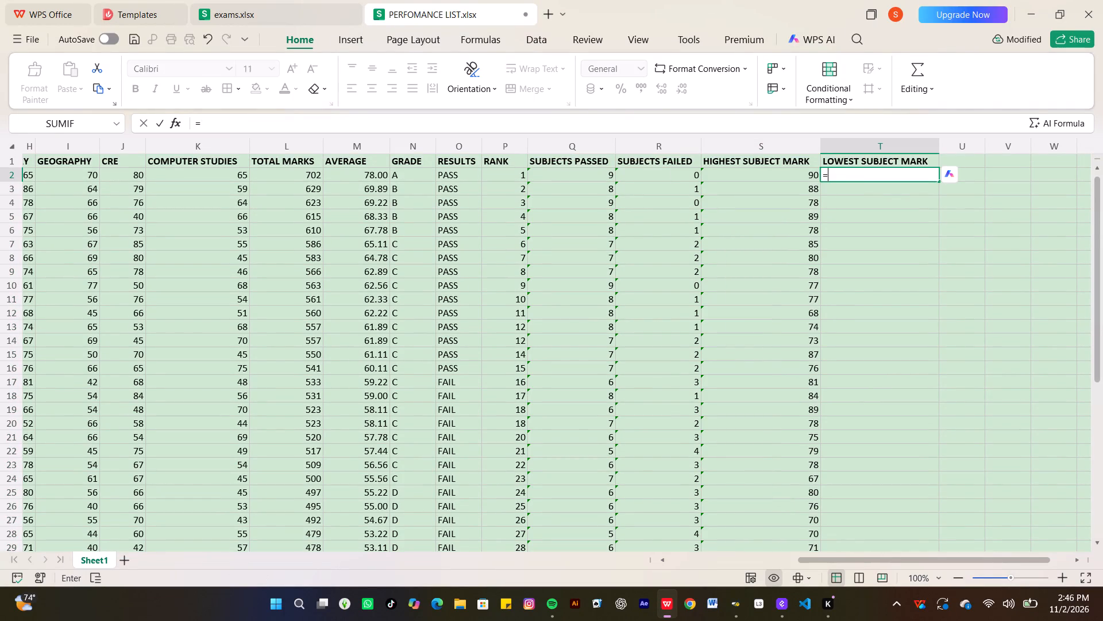
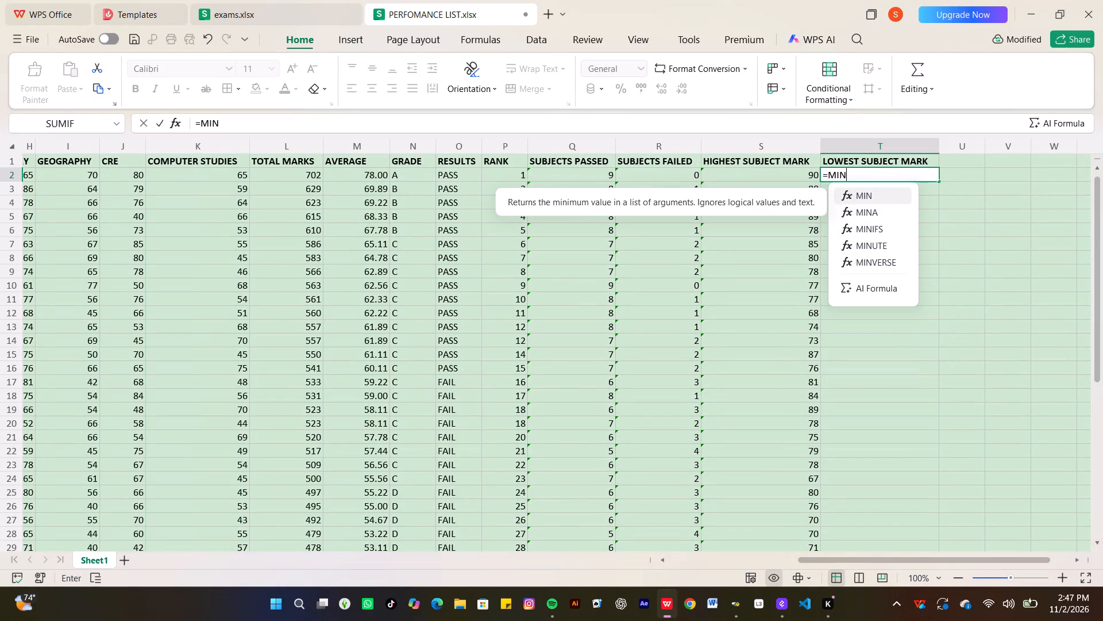
# Complete the first student's lowest subject mark formula in T2 as =MIN(C2:K2).
pyautogui.hotkey('shift', '(')
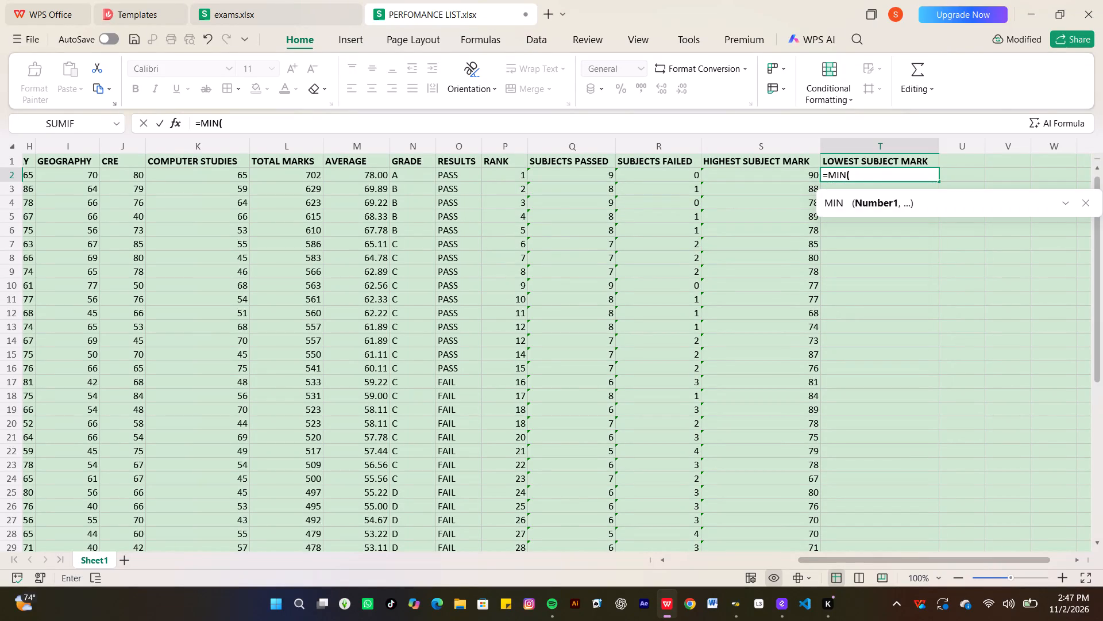
pyautogui.write('C2')
pyautogui.hotkey('shift', ':')
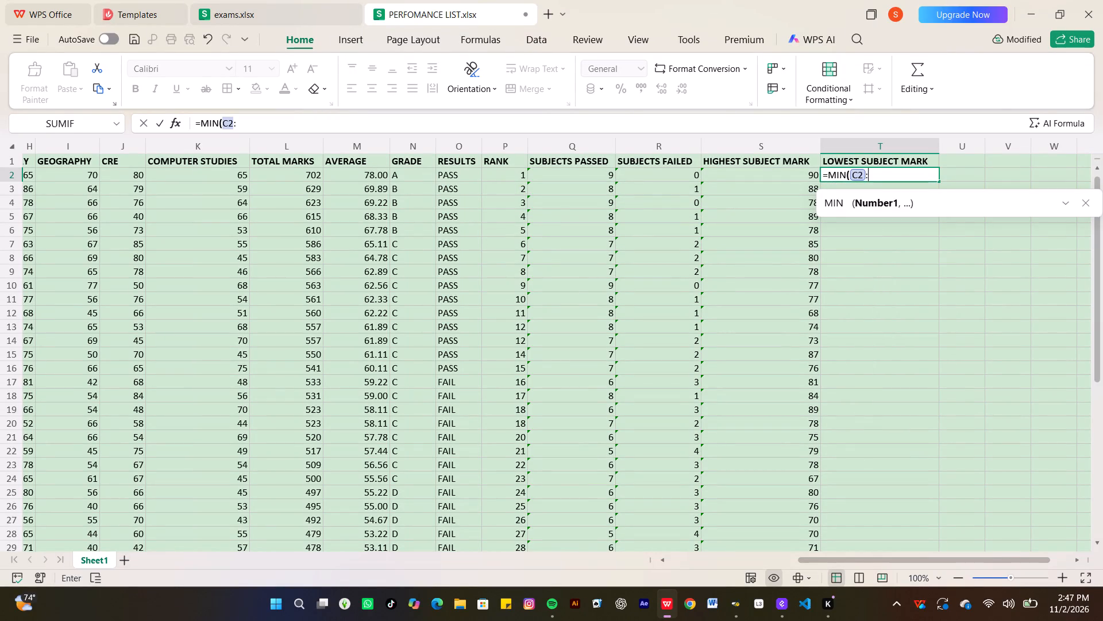
pyautogui.write('K2')
pyautogui.press('Return')
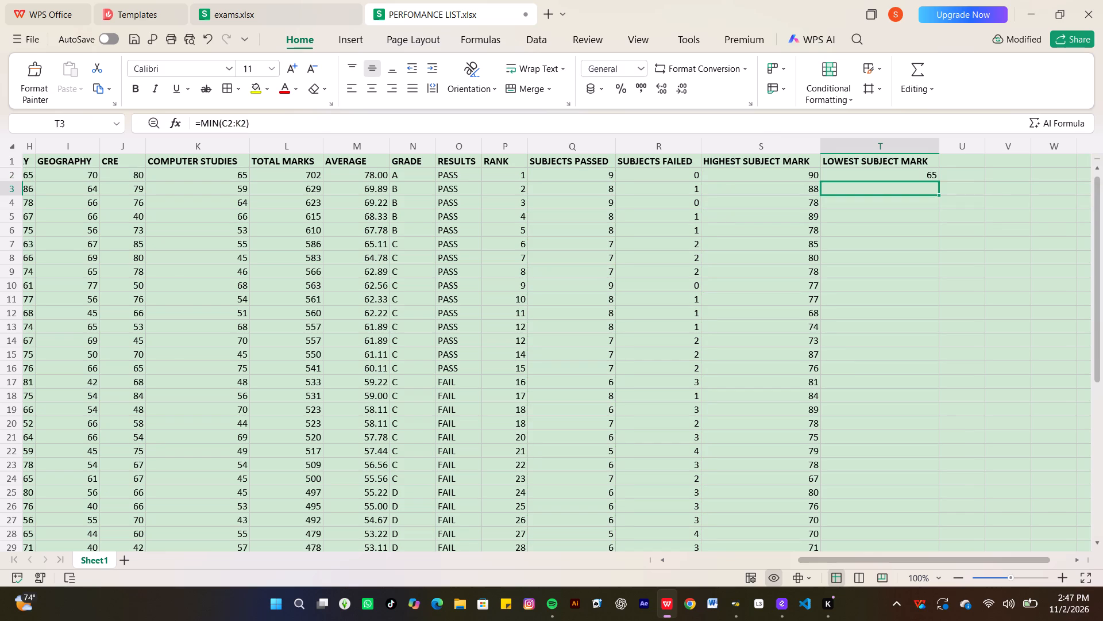
# Select the first student's lowest subject mark cell, T2.
pyautogui.click(865, 173)
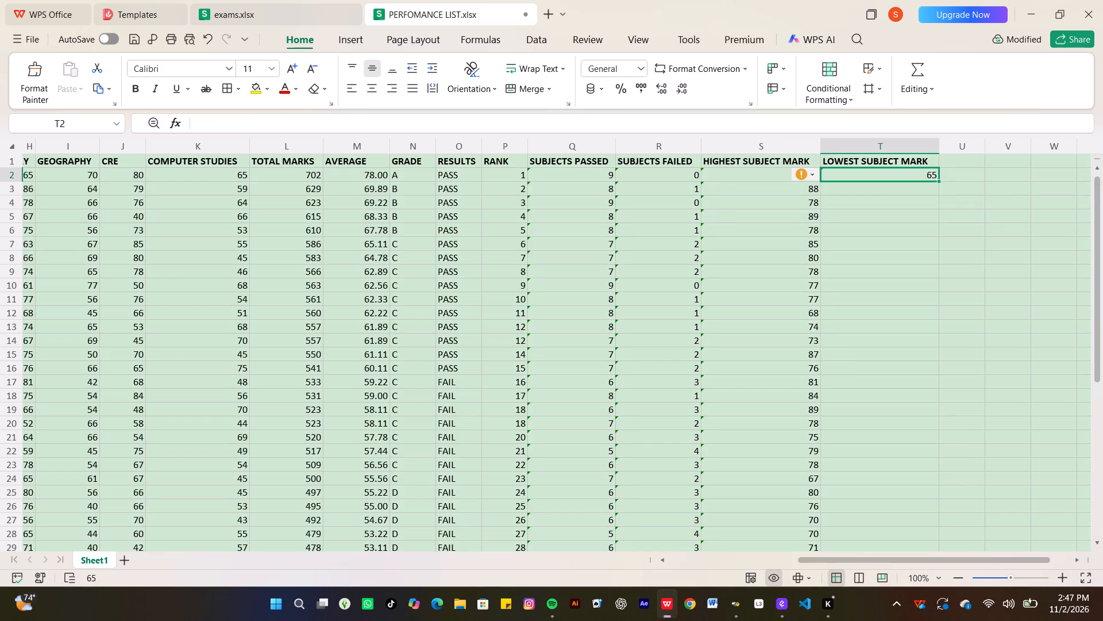
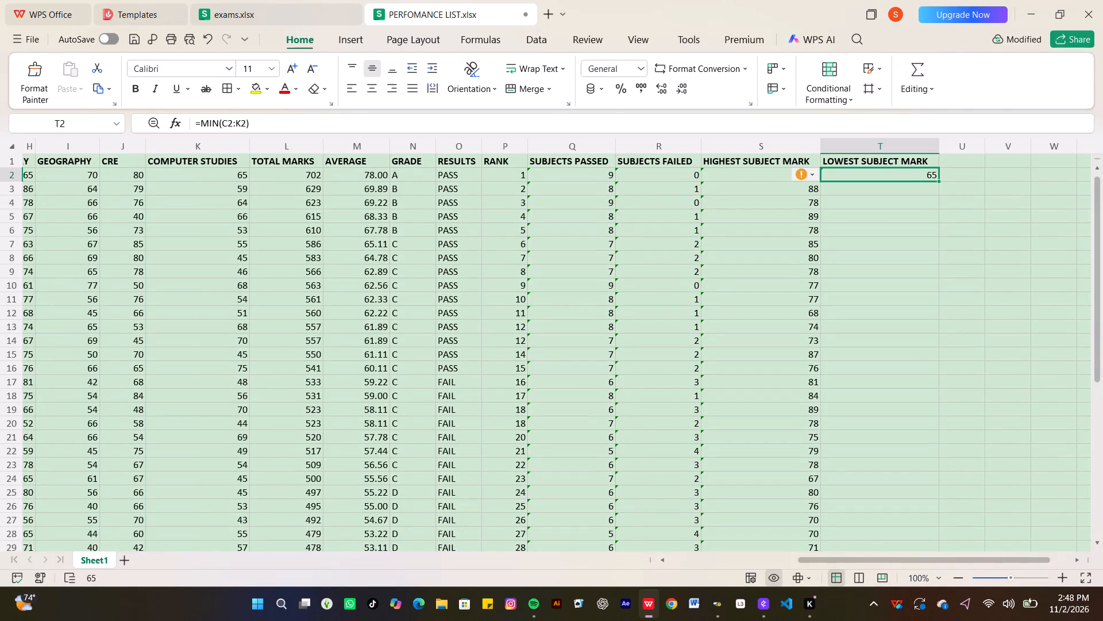
# Fill the lowest subject mark formula from T2 down to the last student row, T30.
pyautogui.moveTo(940, 182); pyautogui.dragTo(887, 620)
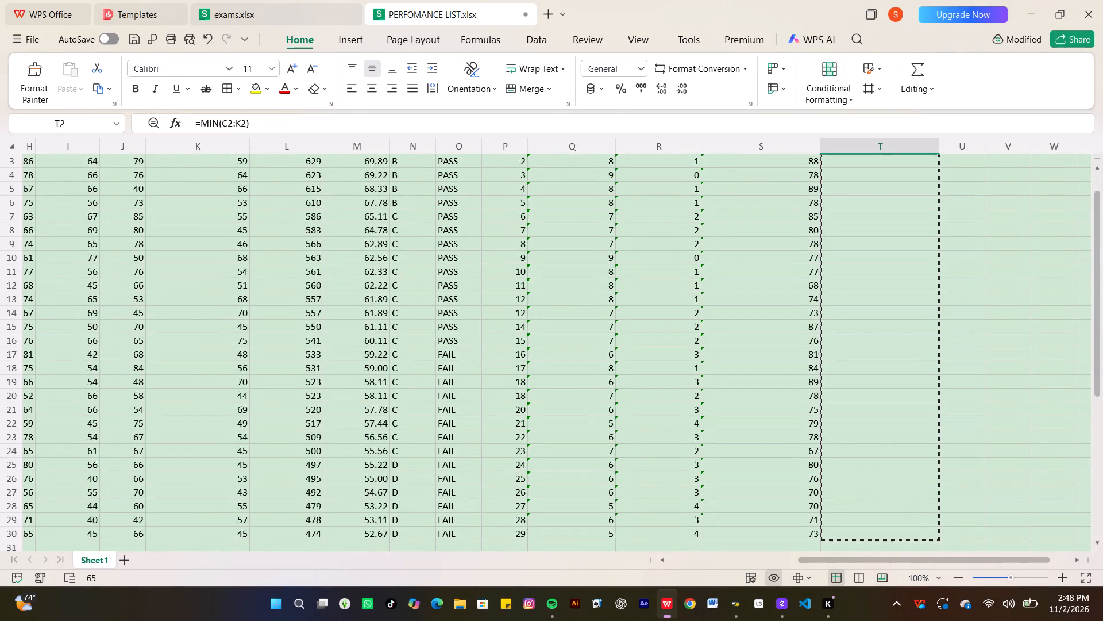
pyautogui.moveTo(887, 620); pyautogui.dragTo(845, 269)
# Look over the filled lowest subject mark column and the neighbouring calculated columns across all student rows.
pyautogui.scroll(2, 845, 269)
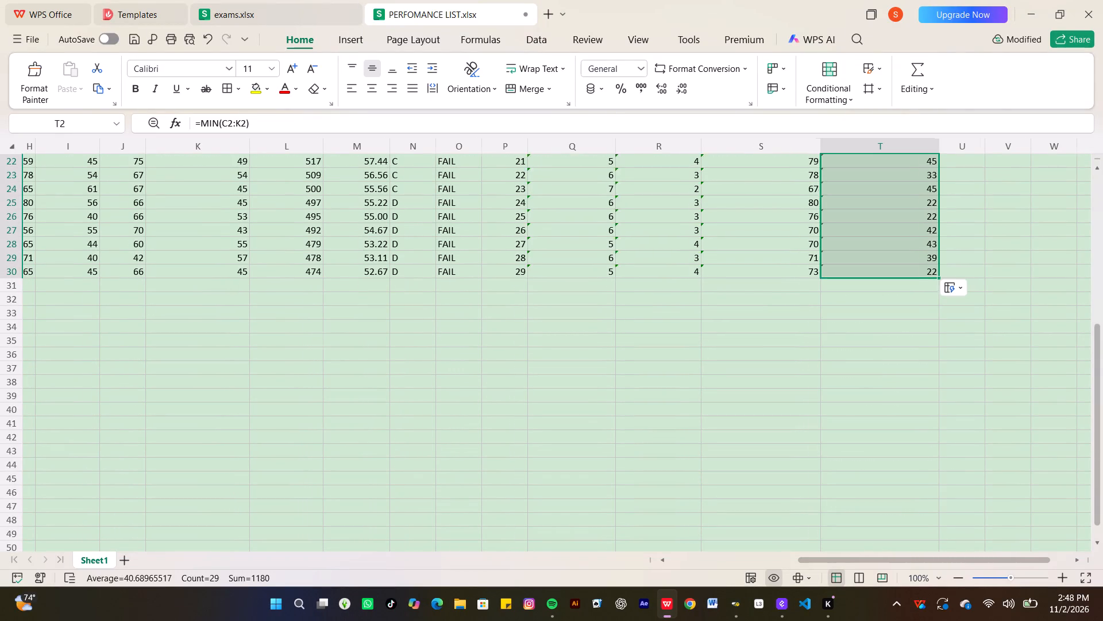
pyautogui.scroll(7, 845, 269)
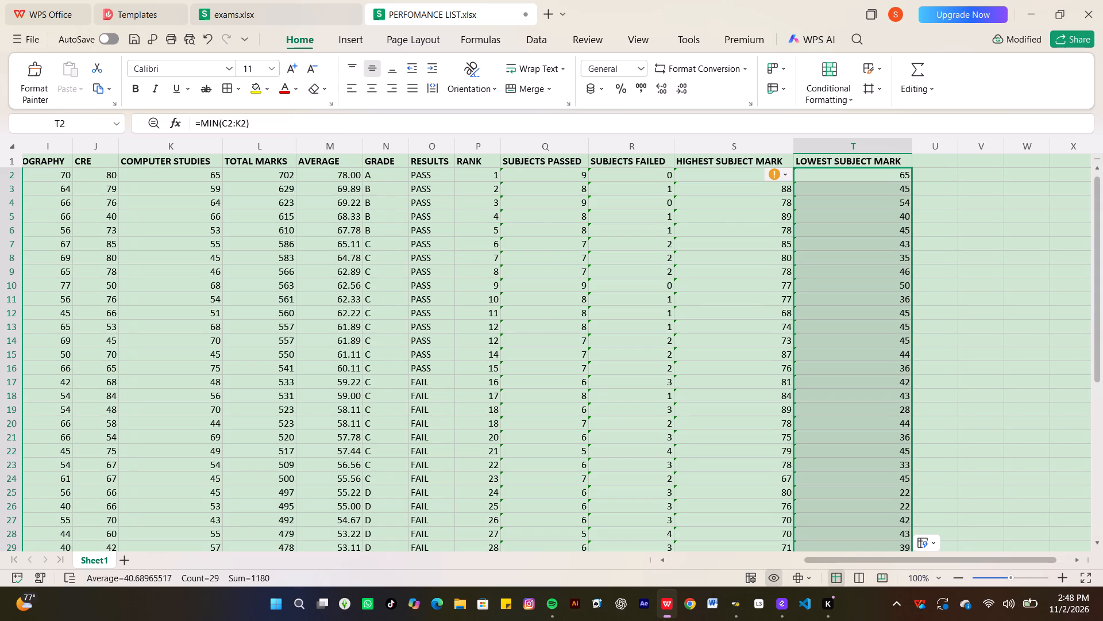
pyautogui.scroll(2, 750, 286)
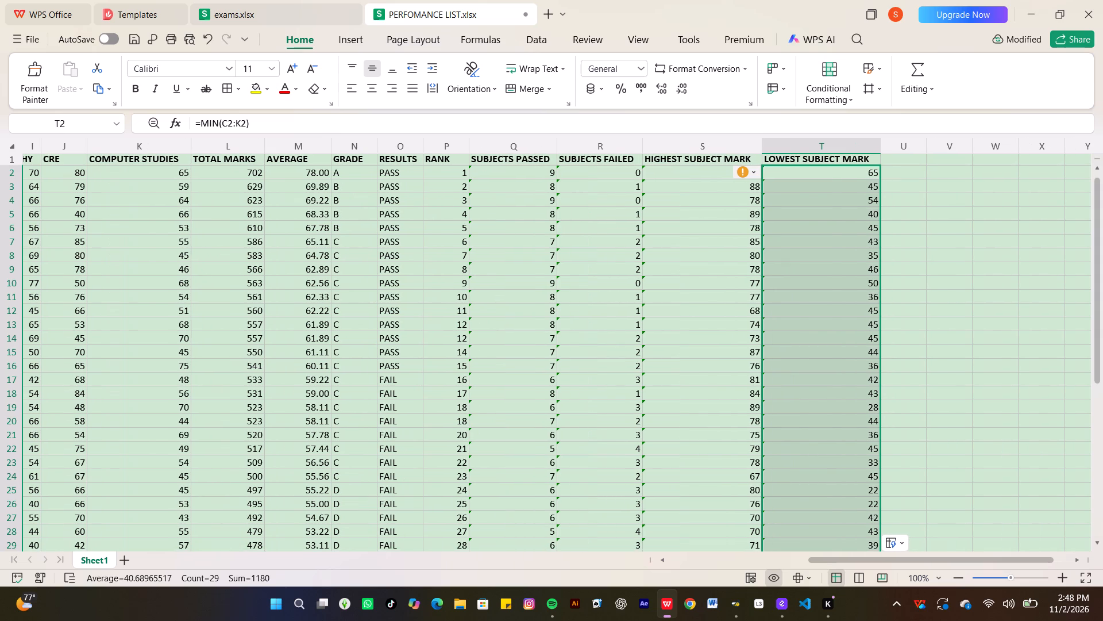
pyautogui.scroll(-2, 740, 292)
pyautogui.scroll(1, 740, 292)
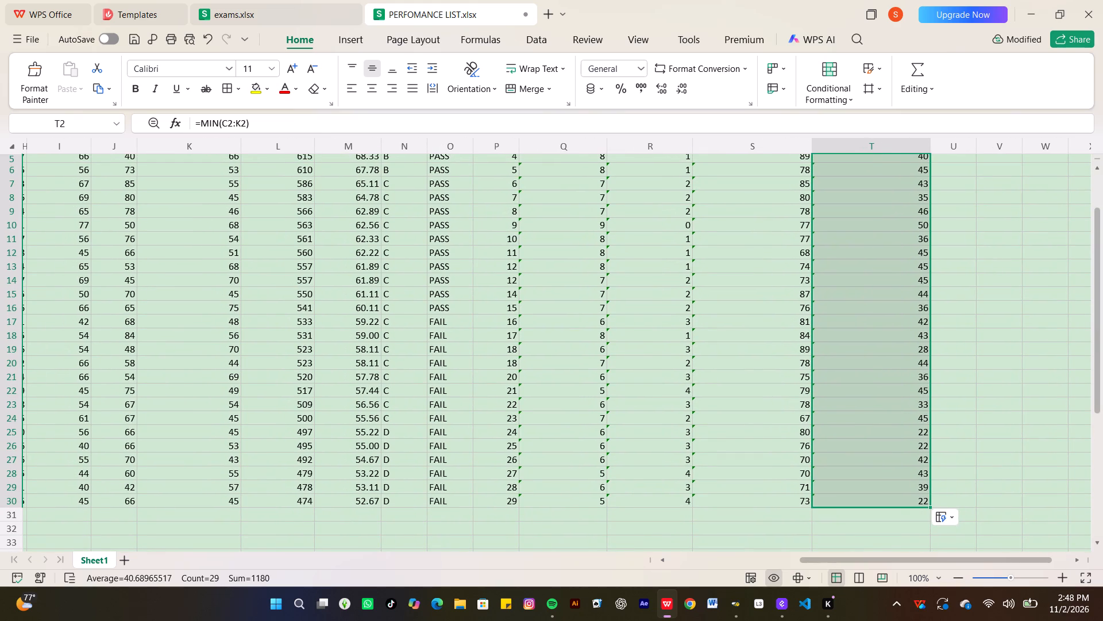
pyautogui.scroll(1, 740, 292)
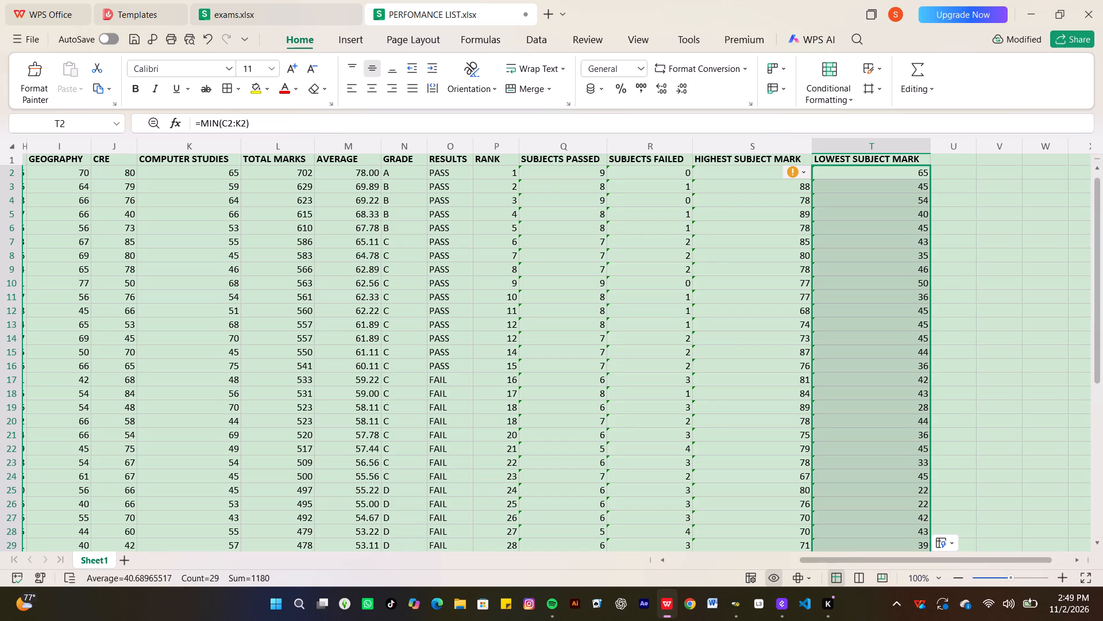
pyautogui.scroll(-2, 758, 329)
pyautogui.hscroll(-2, 758, 329)
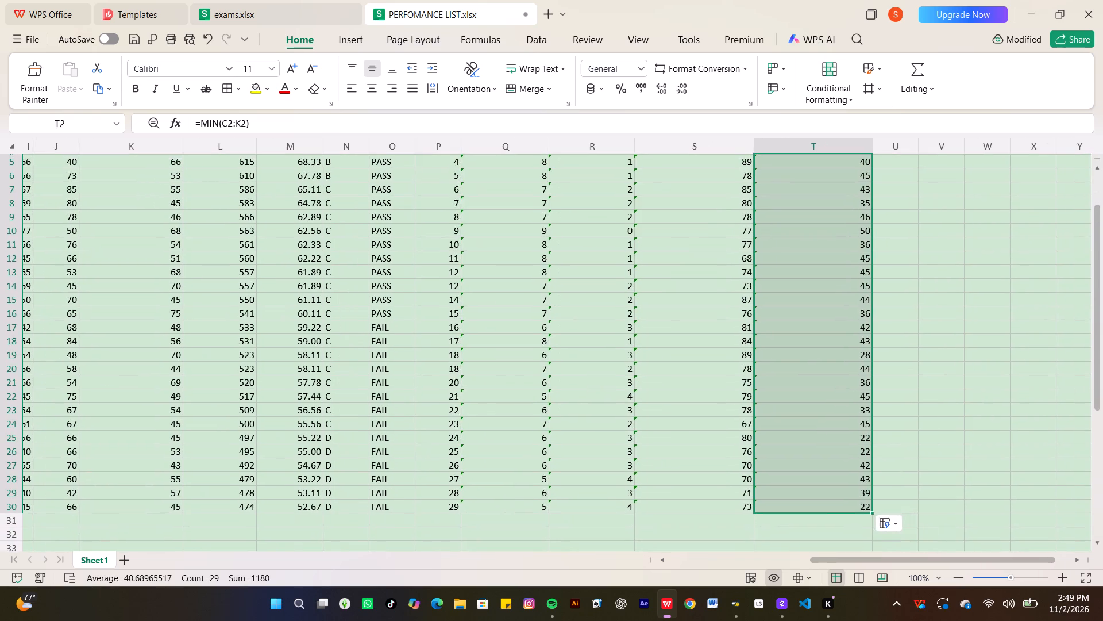
pyautogui.scroll(3, 758, 329)
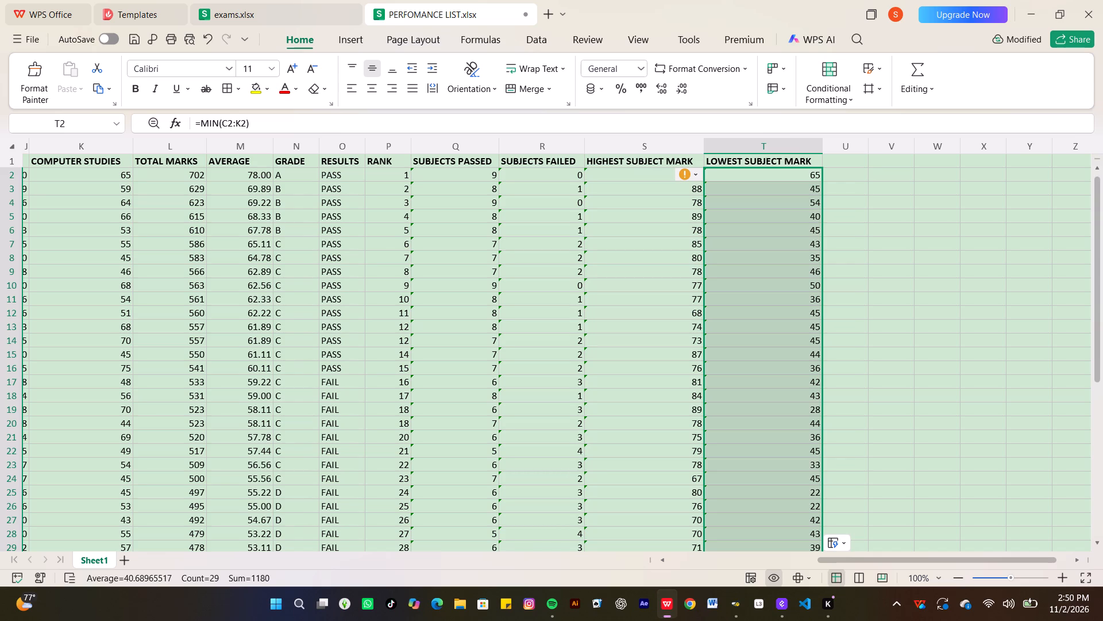
pyautogui.scroll(-1, 655, 290)
pyautogui.hscroll(1, 655, 290)
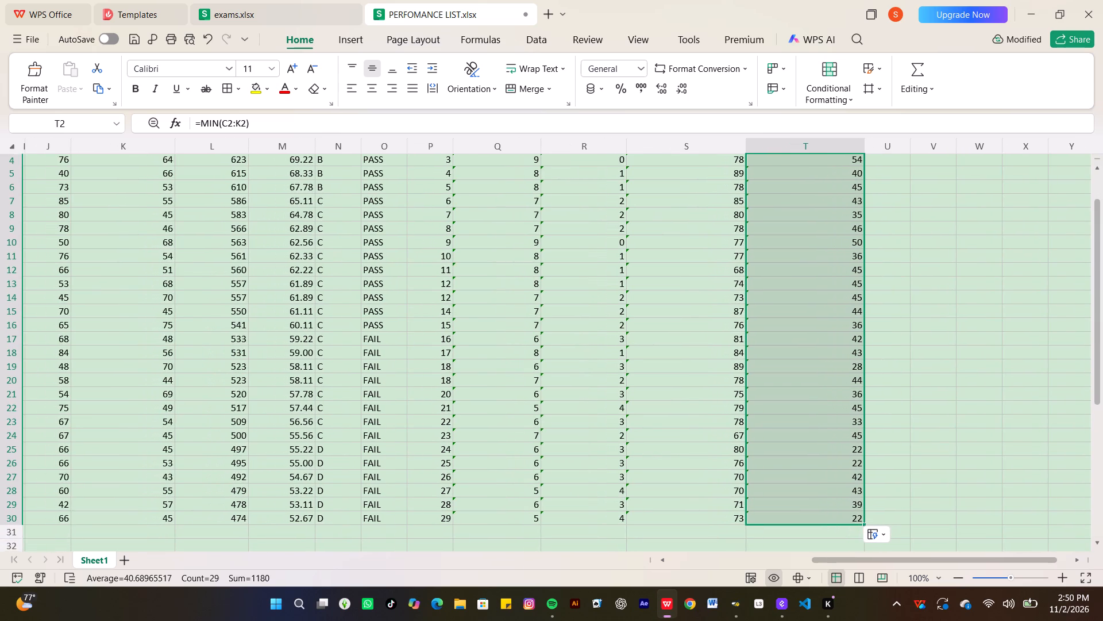
pyautogui.scroll(4, 655, 290)
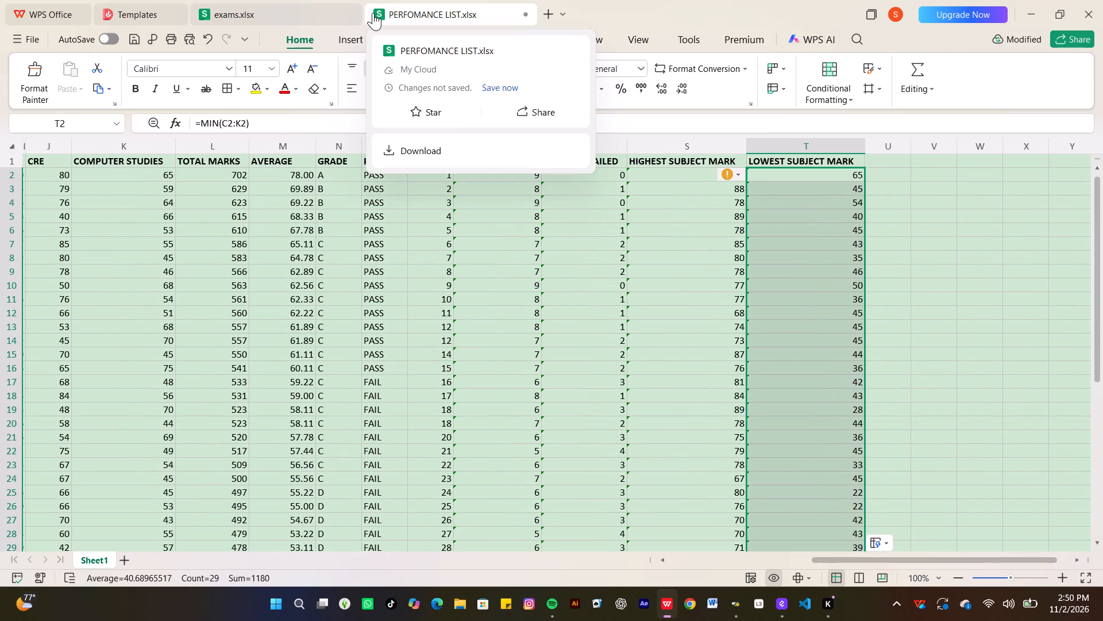
# Check exams.xlsx for the next column to add, and enter the heading PERFOMANCE in U1 of the performance list.
pyautogui.click(373, 13)
pyautogui.click(291, 28)
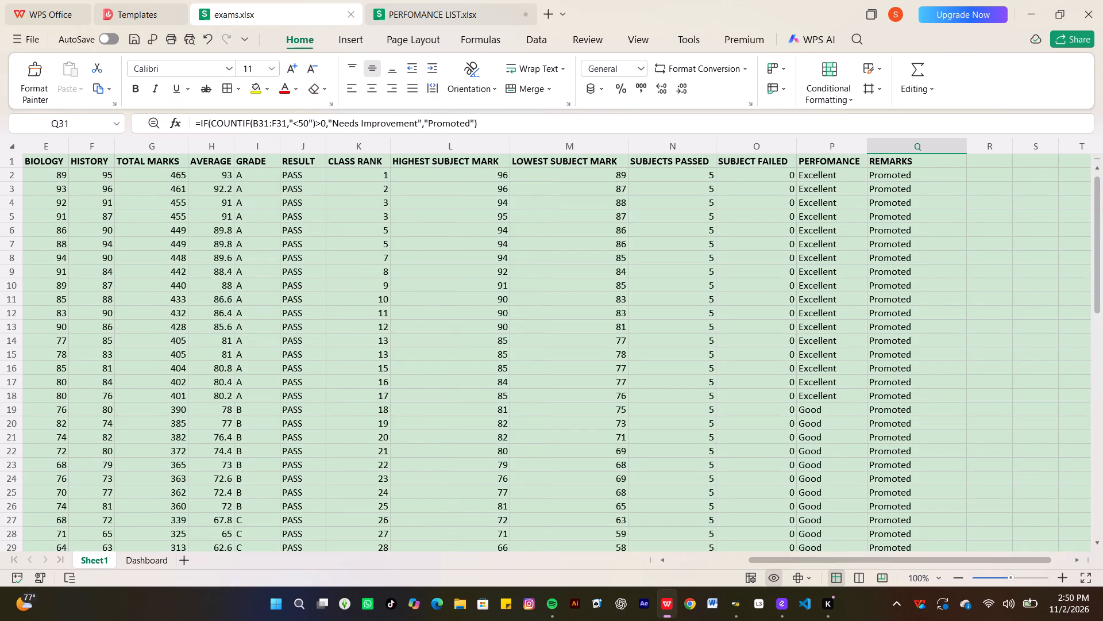
pyautogui.click(397, 9)
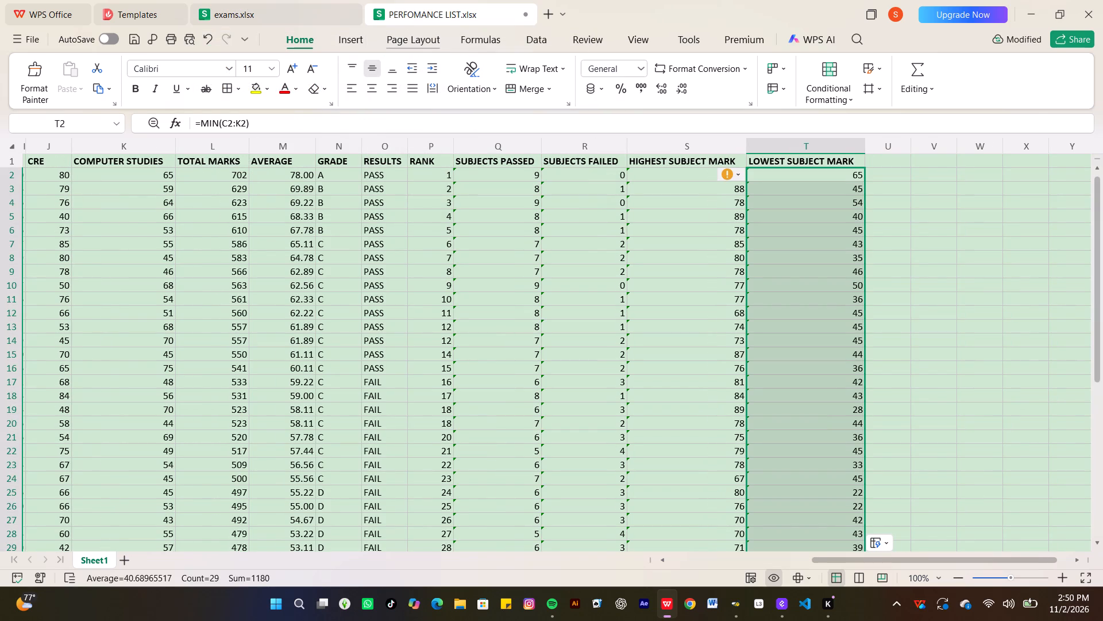
pyautogui.click(893, 164)
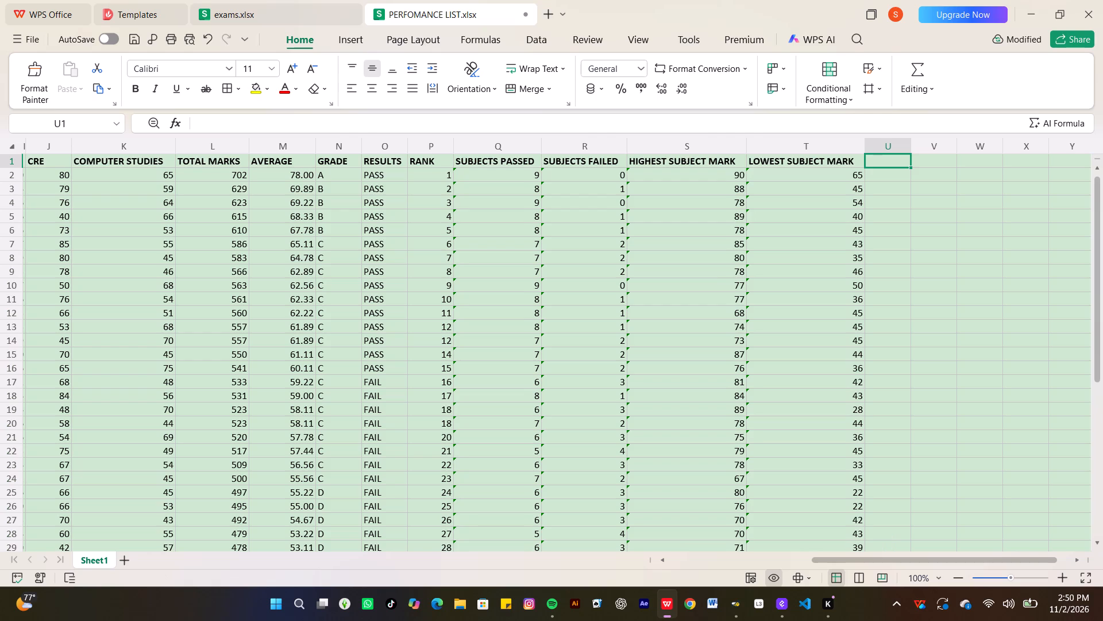
pyautogui.press('p')
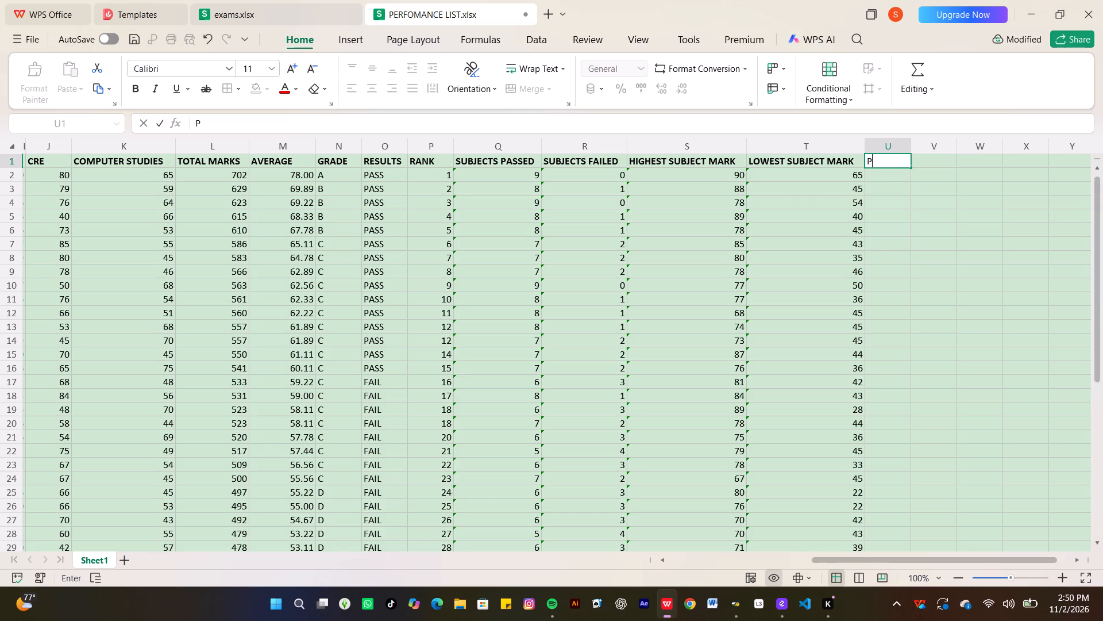
pyautogui.write('ER')
pyautogui.write('FOM')
pyautogui.press('a')
pyautogui.write('NC')
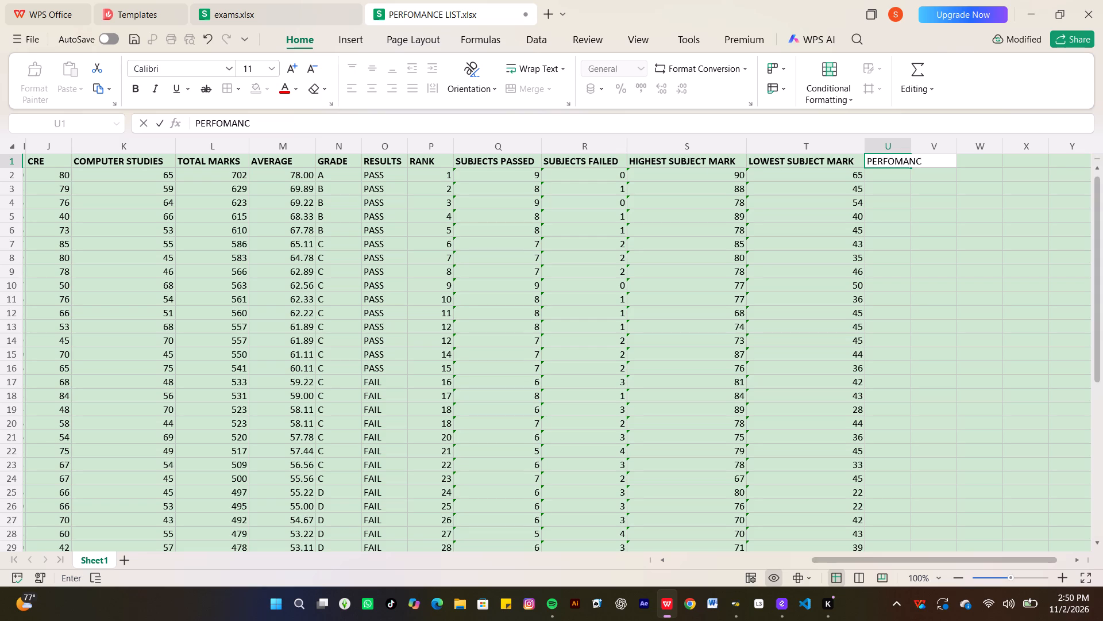
pyautogui.press('e')
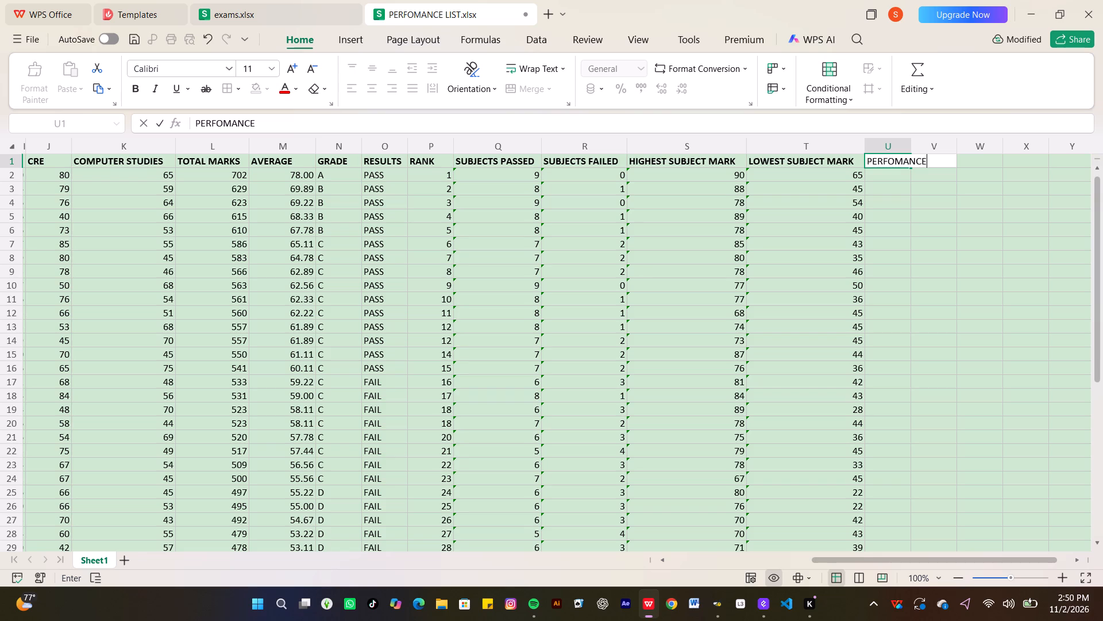
# Fit column U to its heading and make the PERFOMANCE heading bold.
pyautogui.doubleClick(911, 145)
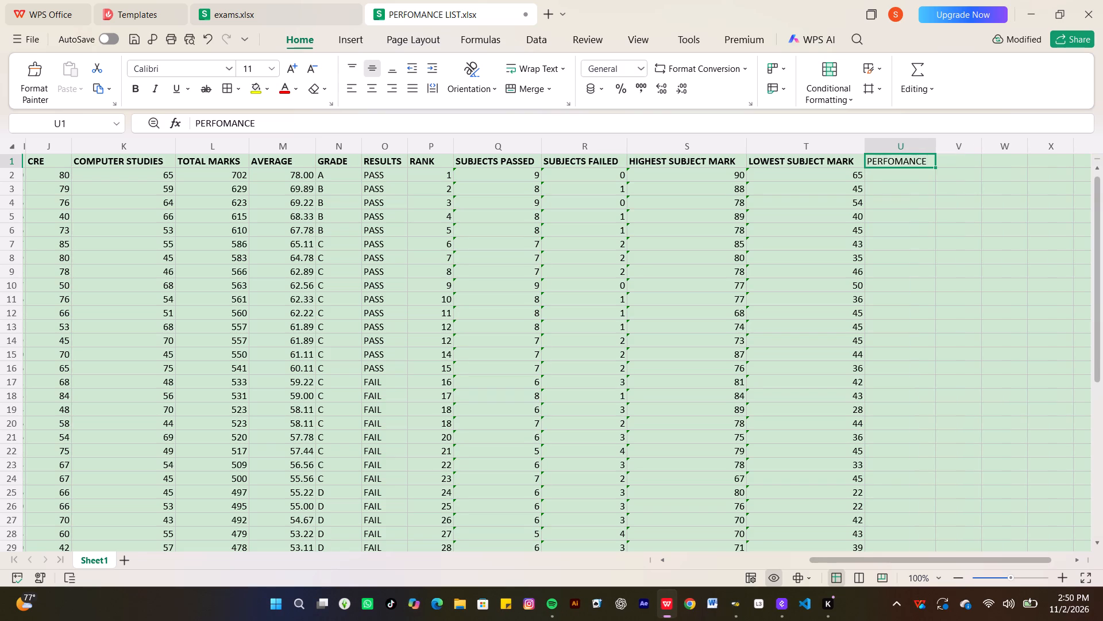
pyautogui.click(905, 162)
pyautogui.click(134, 94)
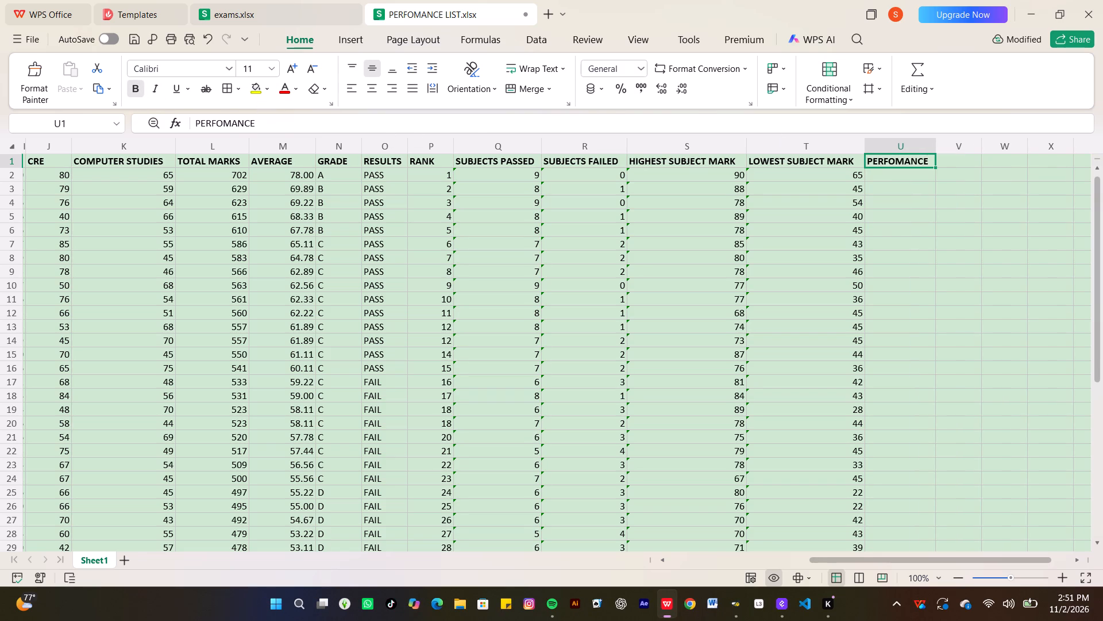
# Consult the performance formula in P2 of exams.xlsx and begin the first student's performance formula in U2 with =IF(.
pyautogui.click(881, 177)
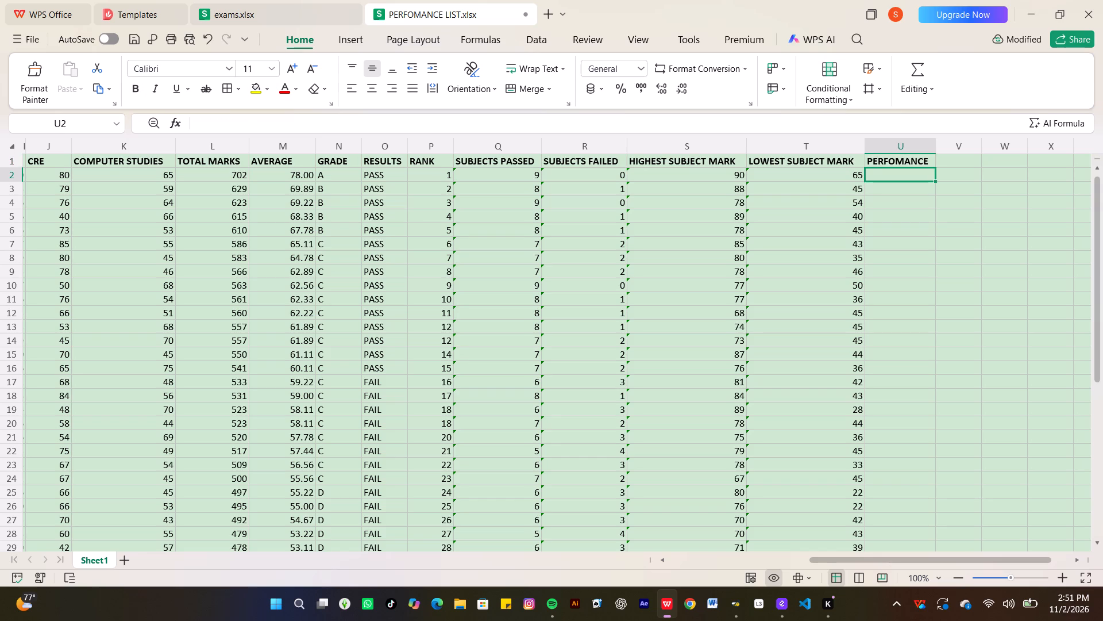
pyautogui.click(271, 10)
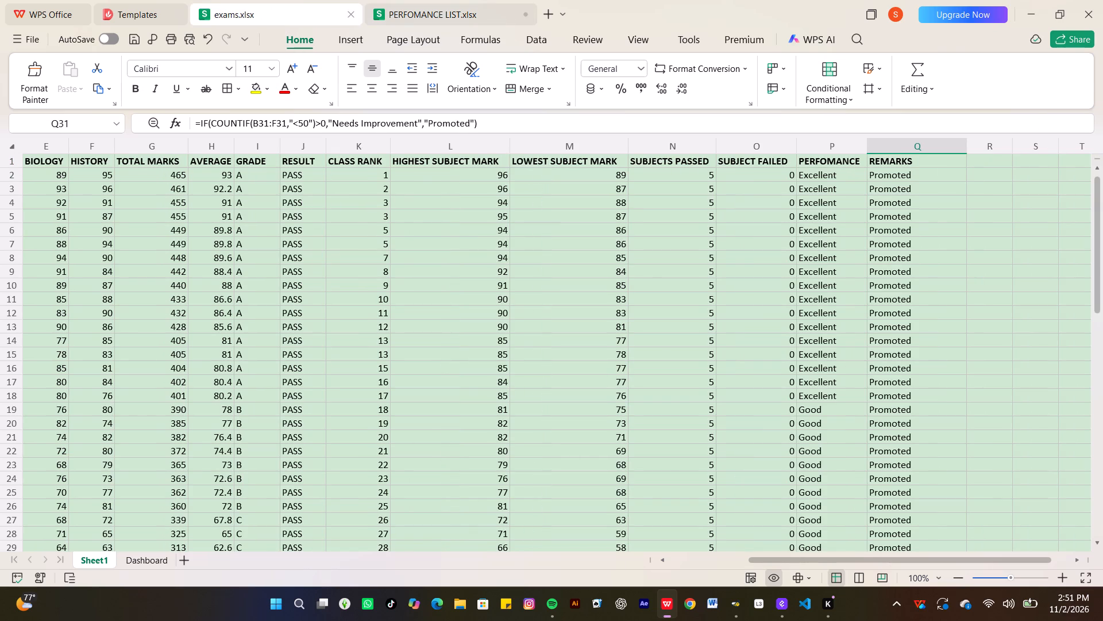
pyautogui.click(811, 179)
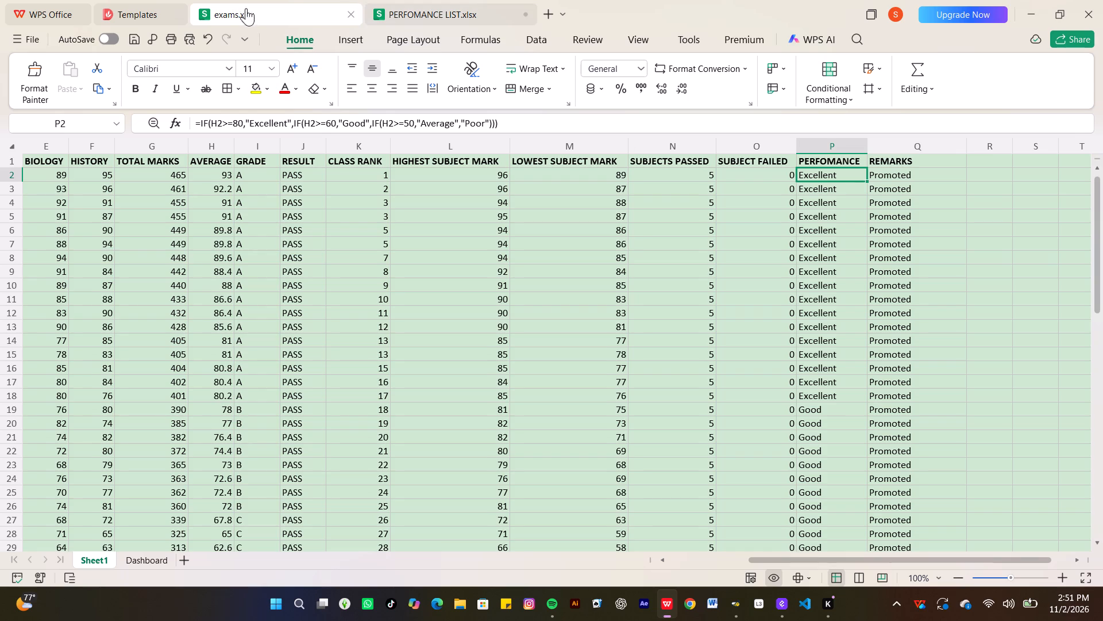
pyautogui.click(398, 9)
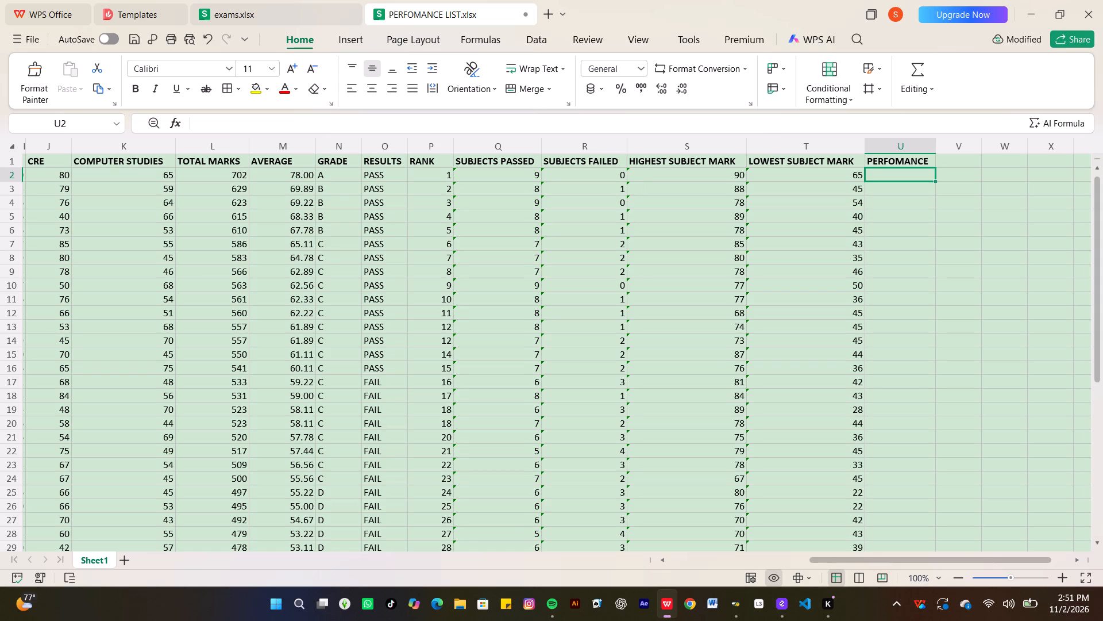
pyautogui.press('=')
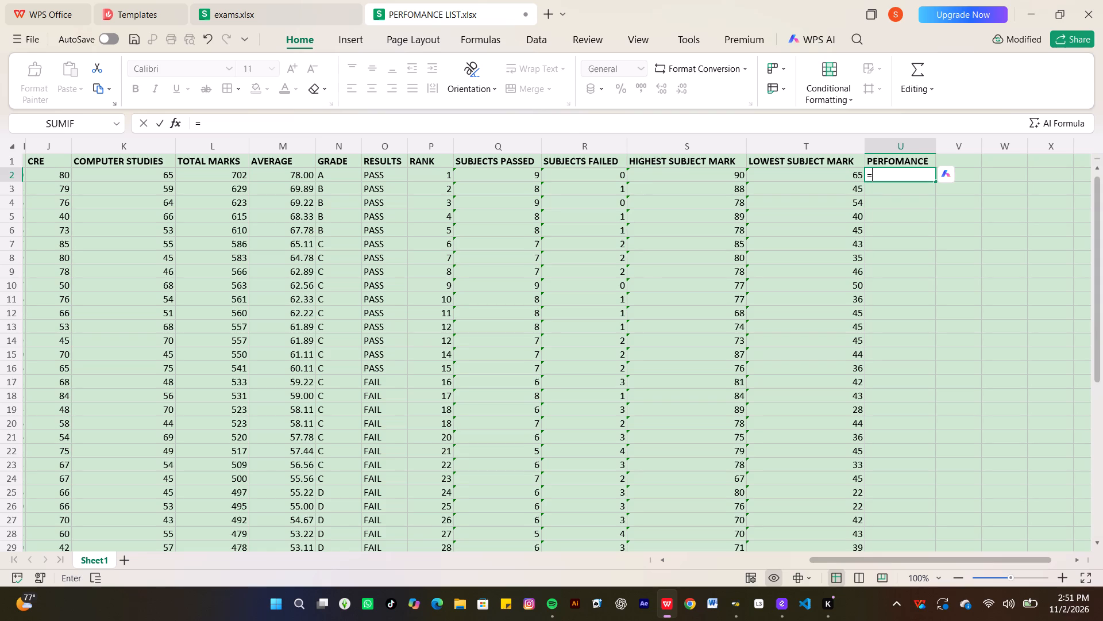
pyautogui.press('i')
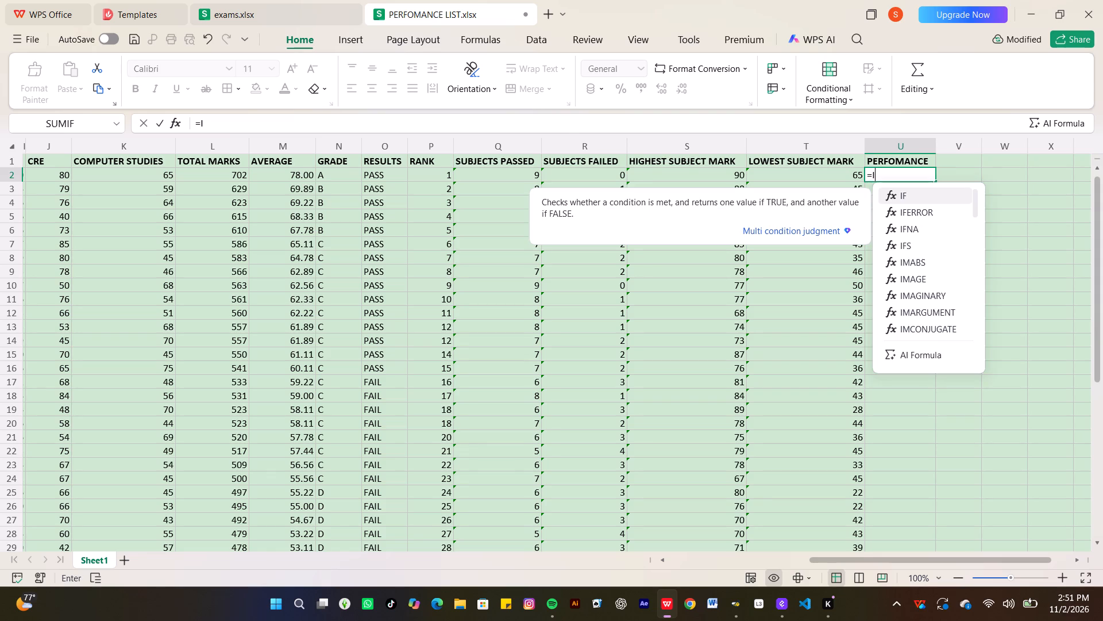
pyautogui.press('f')
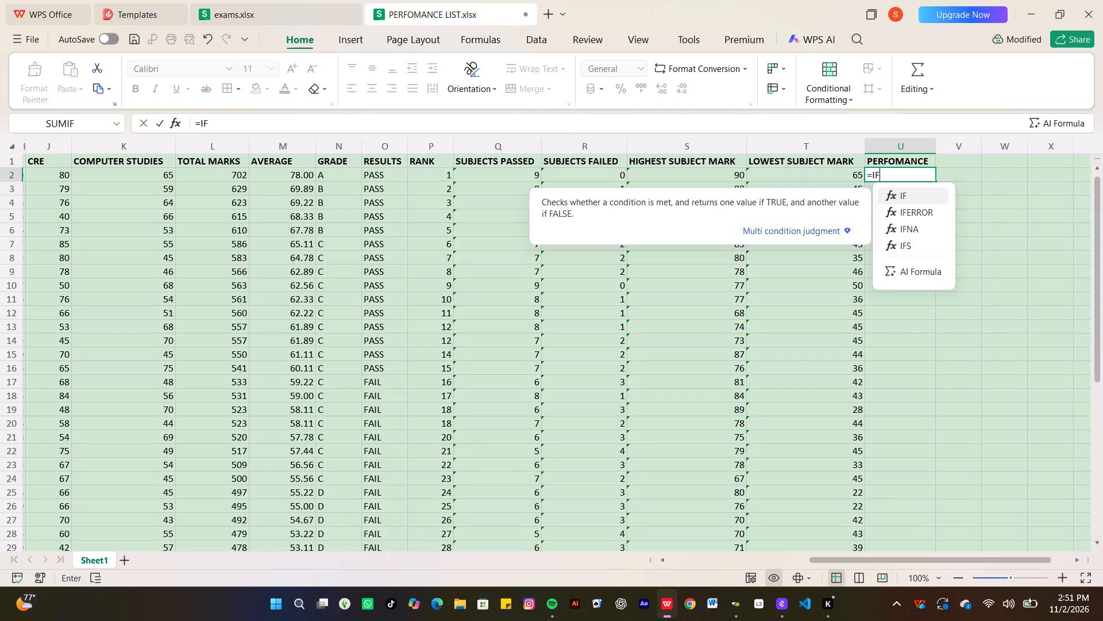
pyautogui.hotkey('shift', '(')
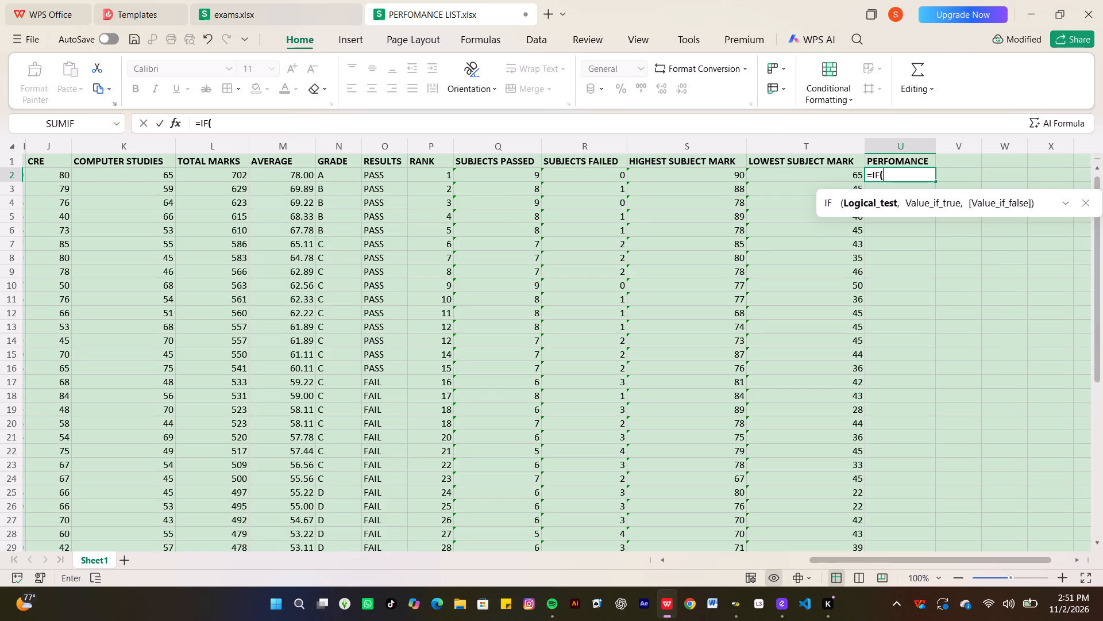
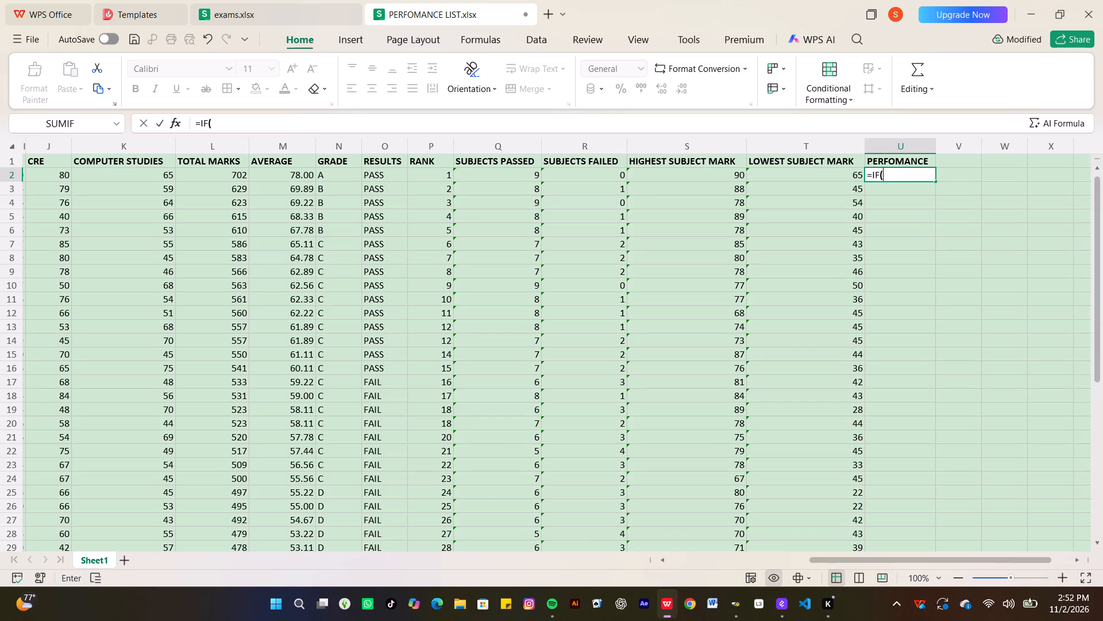
# Add M2 as the tested cell in the U2 formula, keep the entry as text, and consult P2 in exams.xlsx.
pyautogui.write('M2')
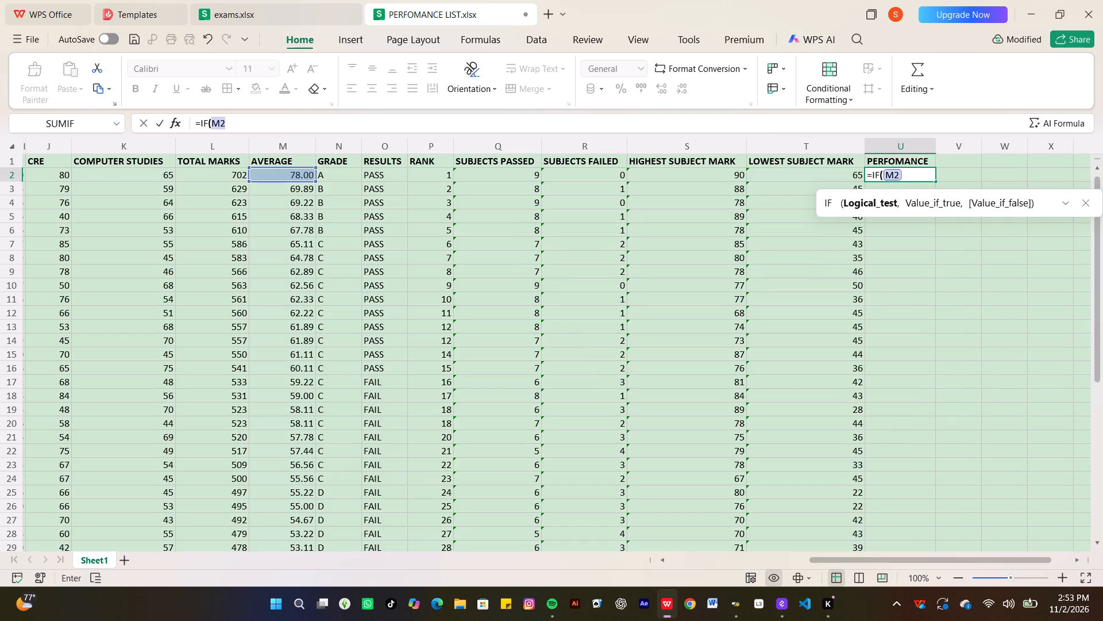
pyautogui.click(207, 17)
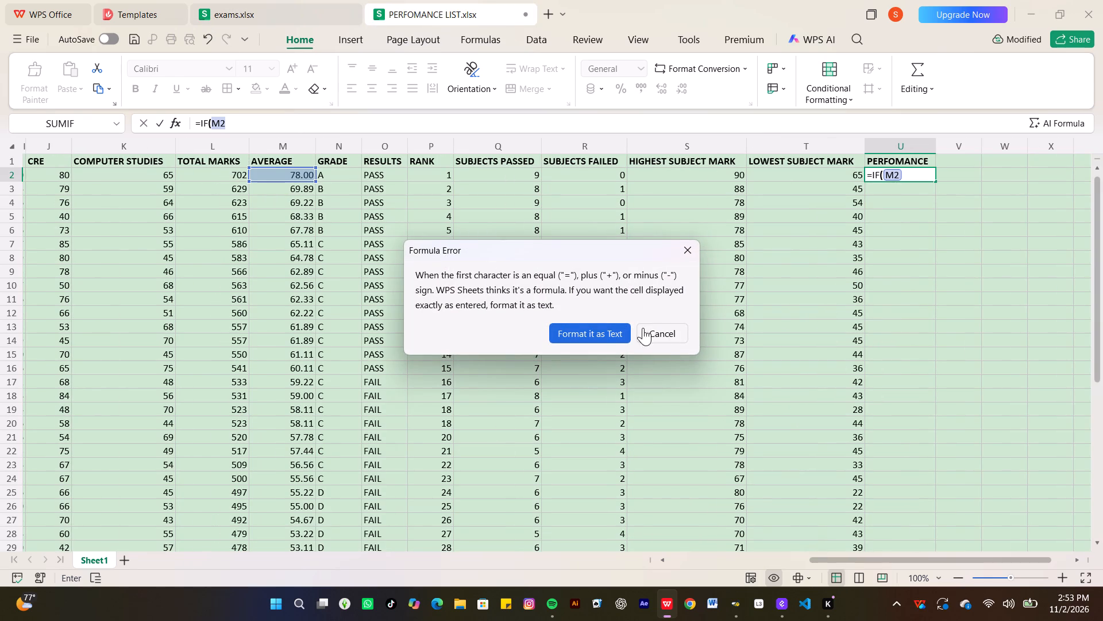
pyautogui.click(663, 334)
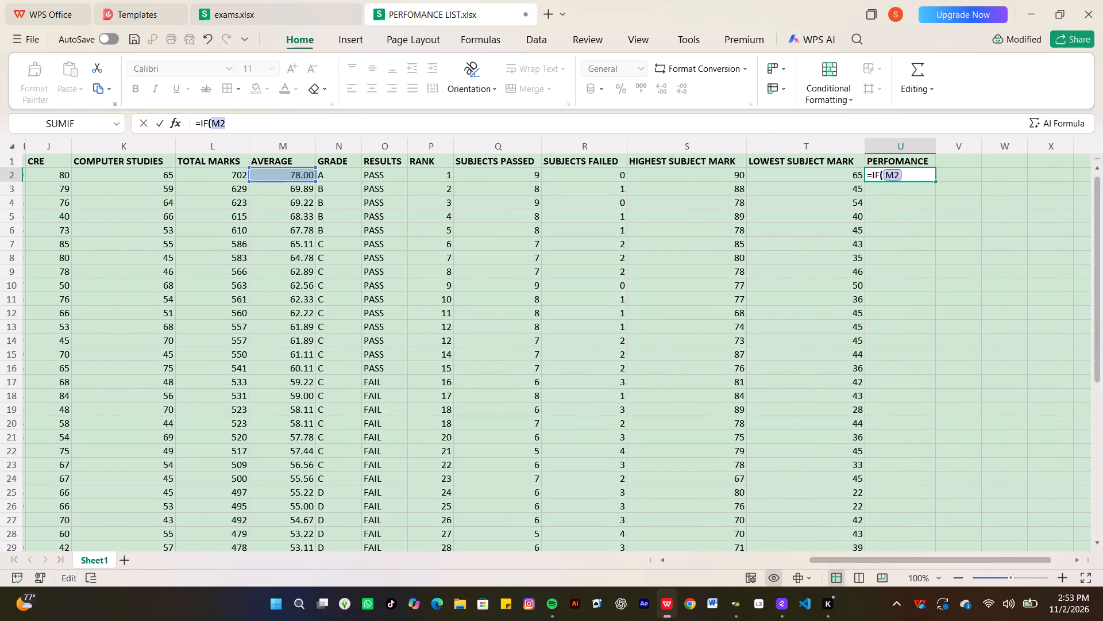
pyautogui.click(287, 25)
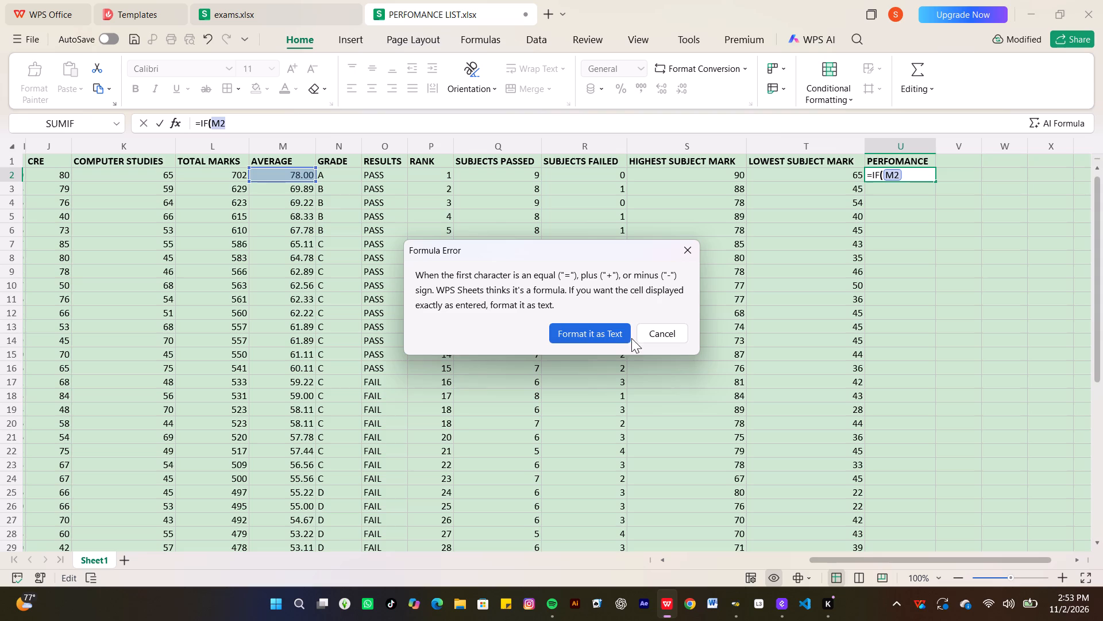
pyautogui.click(582, 336)
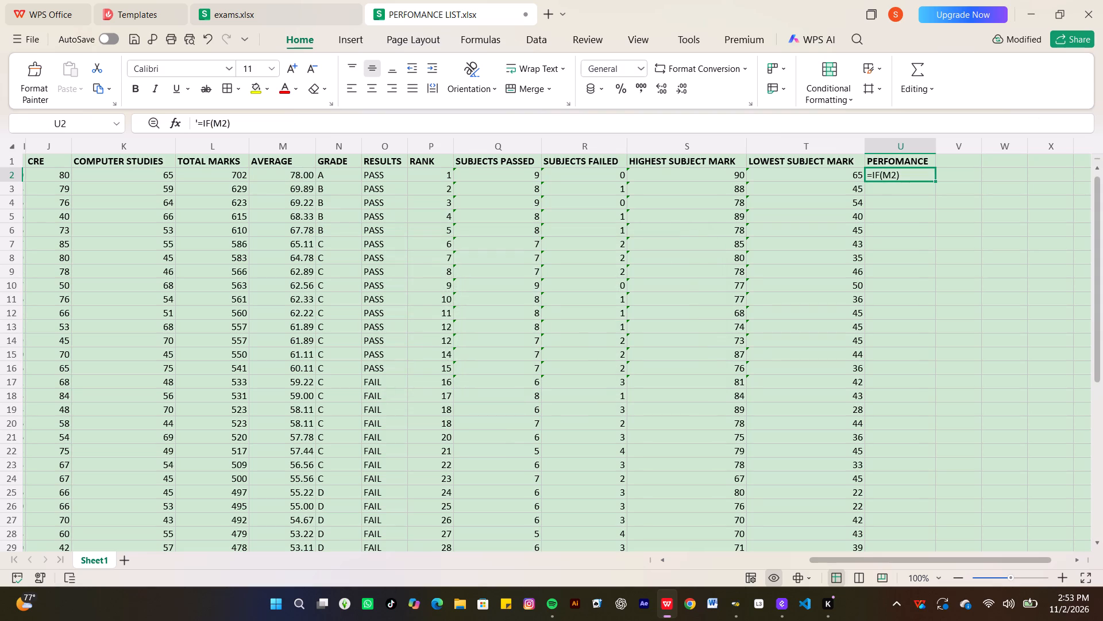
pyautogui.click(318, 4)
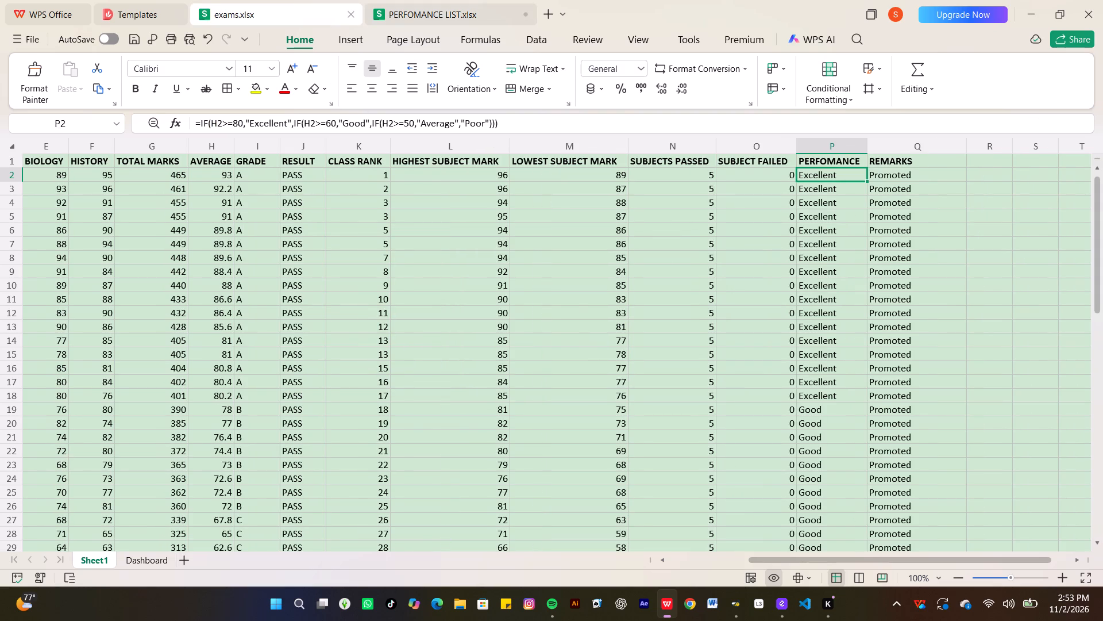
pyautogui.click(415, 11)
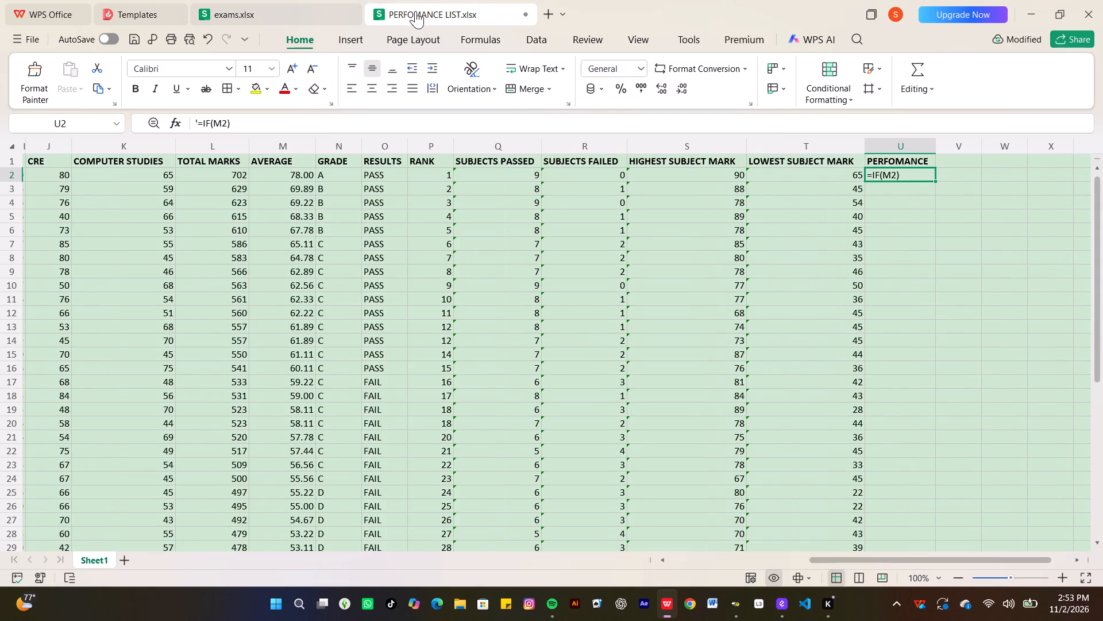
# Reopen the U2 entry in the performance list and extend its test to M2>= without the closing parenthesis.
pyautogui.click(918, 175)
pyautogui.click(230, 126)
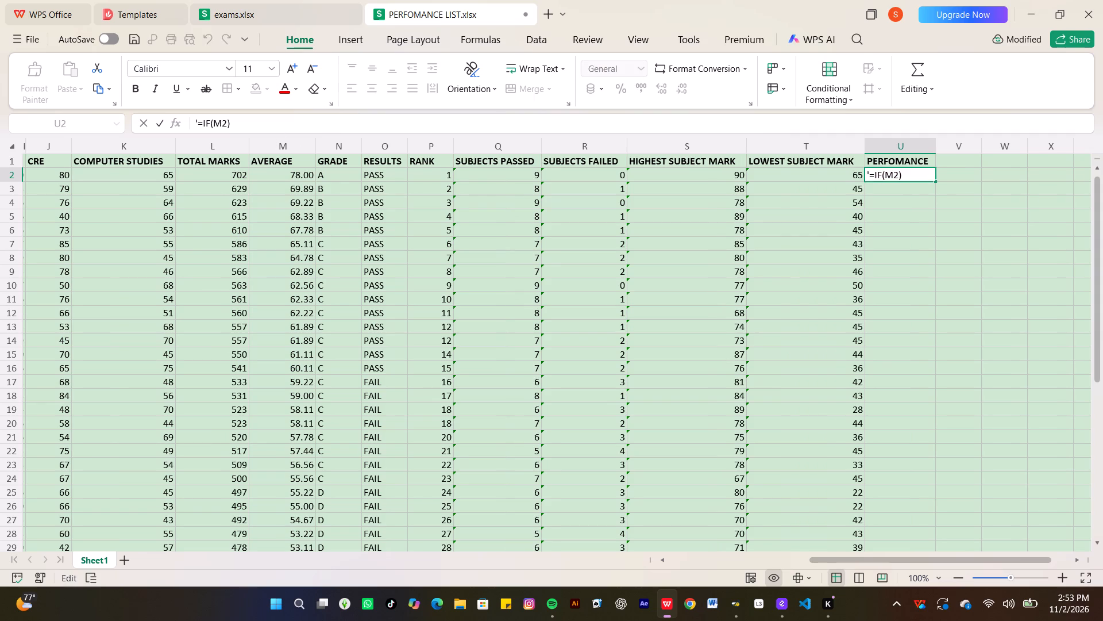
pyautogui.press('BackSpace')
pyautogui.hotkey('shift', '>')
pyautogui.press('=')
pyautogui.press(',')
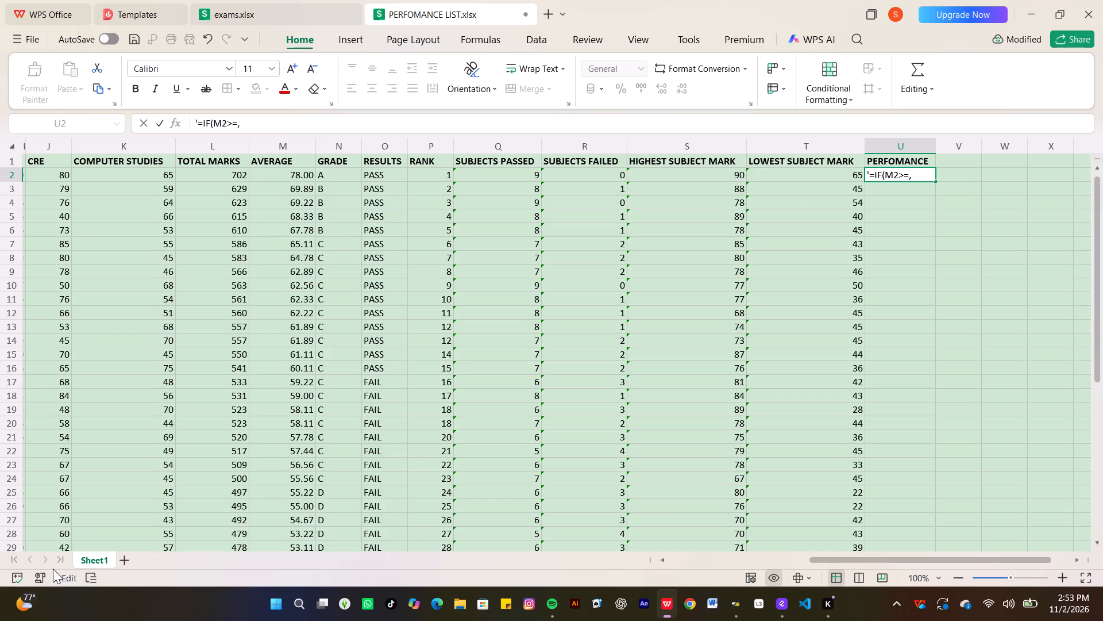
pyautogui.hotkey('shift', '"')
pyautogui.press('BackSpace')
pyautogui.press('BackSpace')
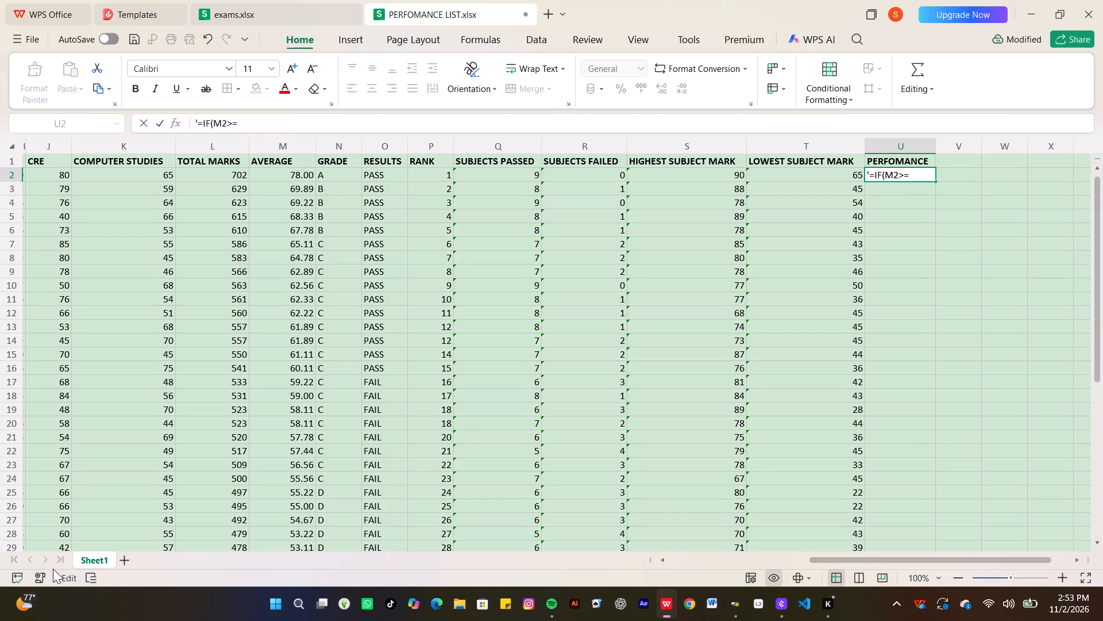
# Remove the leading apostrophe from the U2 entry to turn it back into a formula.
pyautogui.press('Left')
pyautogui.press('Left')
pyautogui.press('Left')
pyautogui.press('Left')
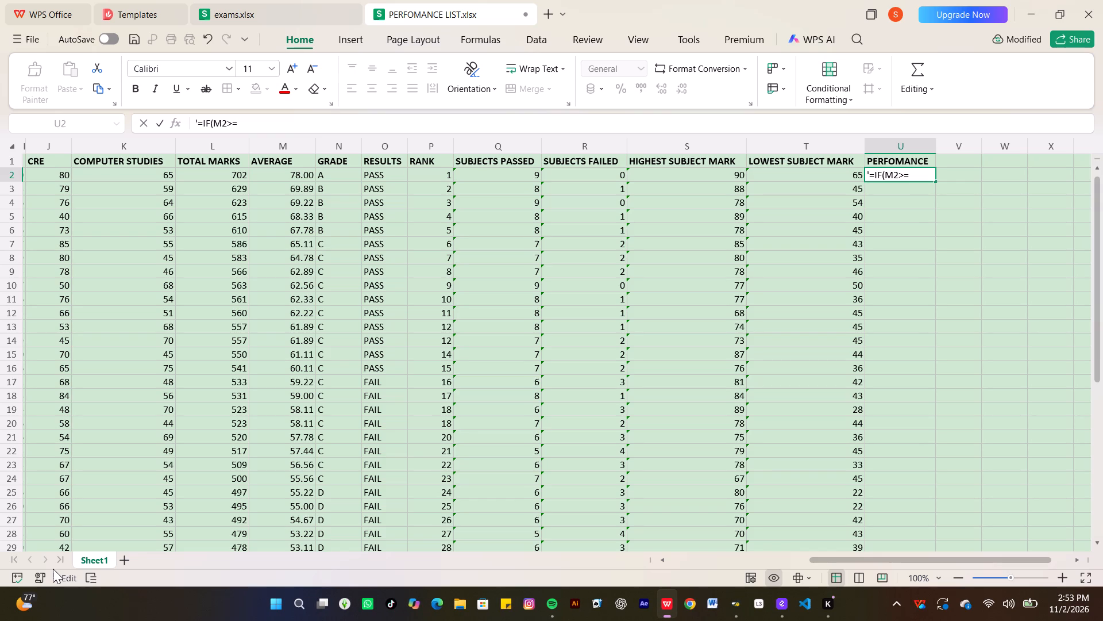
pyautogui.press('Left')
pyautogui.press('Left')
pyautogui.press('Left')
pyautogui.press('Left')
pyautogui.press('BackSpace')
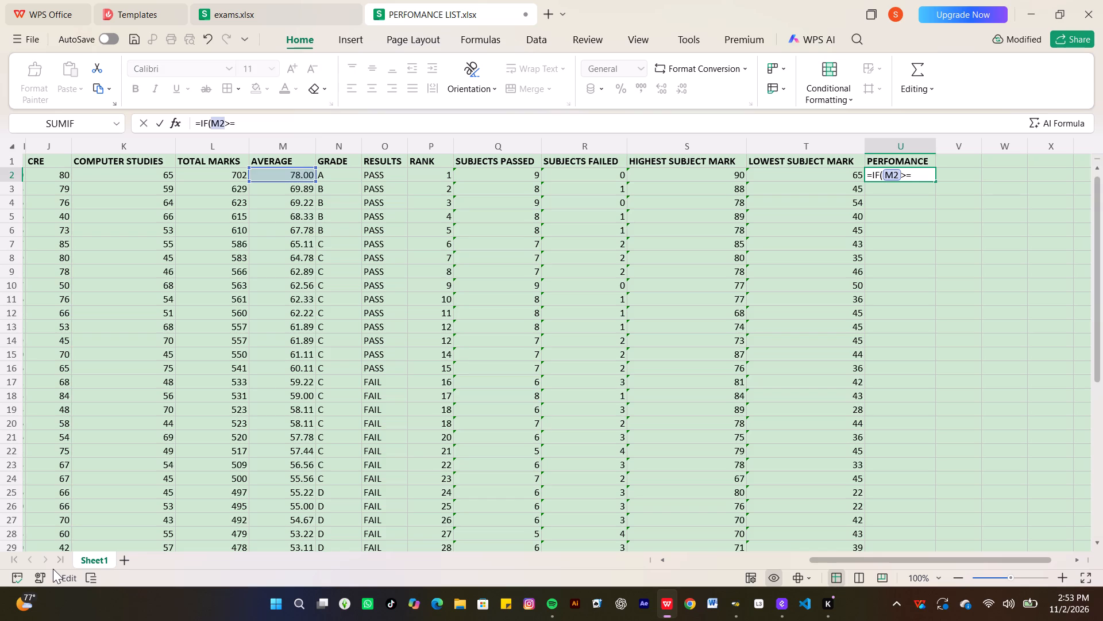
# Complete the first condition of the U2 formula with a threshold of 80, giving M2>=80.
pyautogui.press('Left')
pyautogui.press('Right')
pyautogui.press('Right')
pyautogui.press('Right')
pyautogui.press('Right')
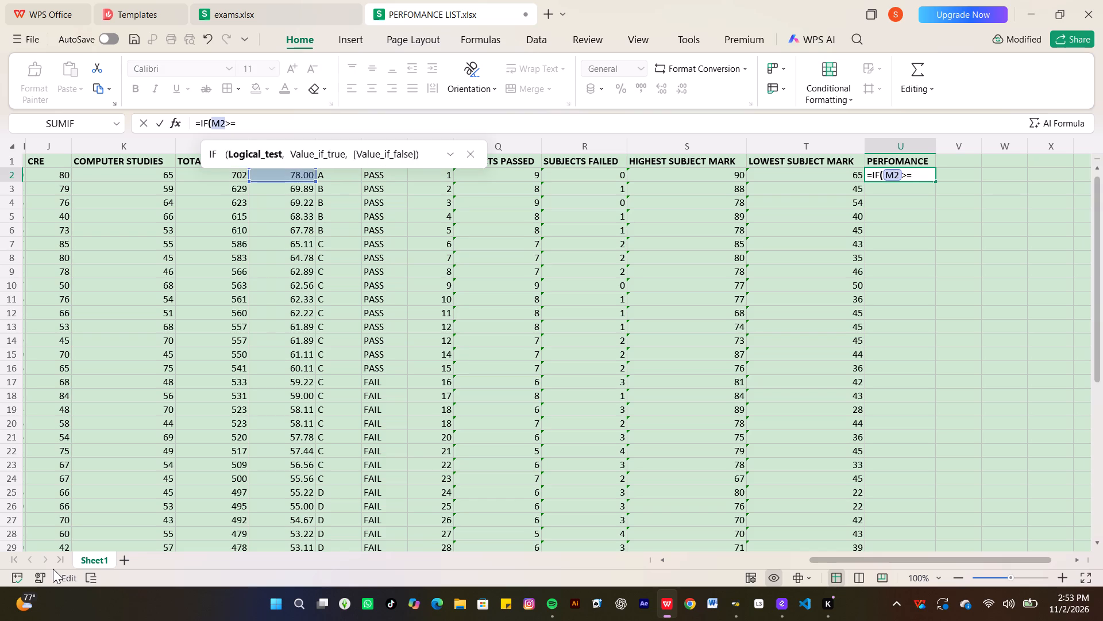
pyautogui.press('Right')
pyautogui.press('Right')
pyautogui.press('Right')
pyautogui.press('Right')
pyautogui.press('8')
pyautogui.press('0')
# Add "Excellent" as the true result in the U2 formula, followed by a comma for the false argument.
pyautogui.press(',')
pyautogui.hotkey('shift', '"')
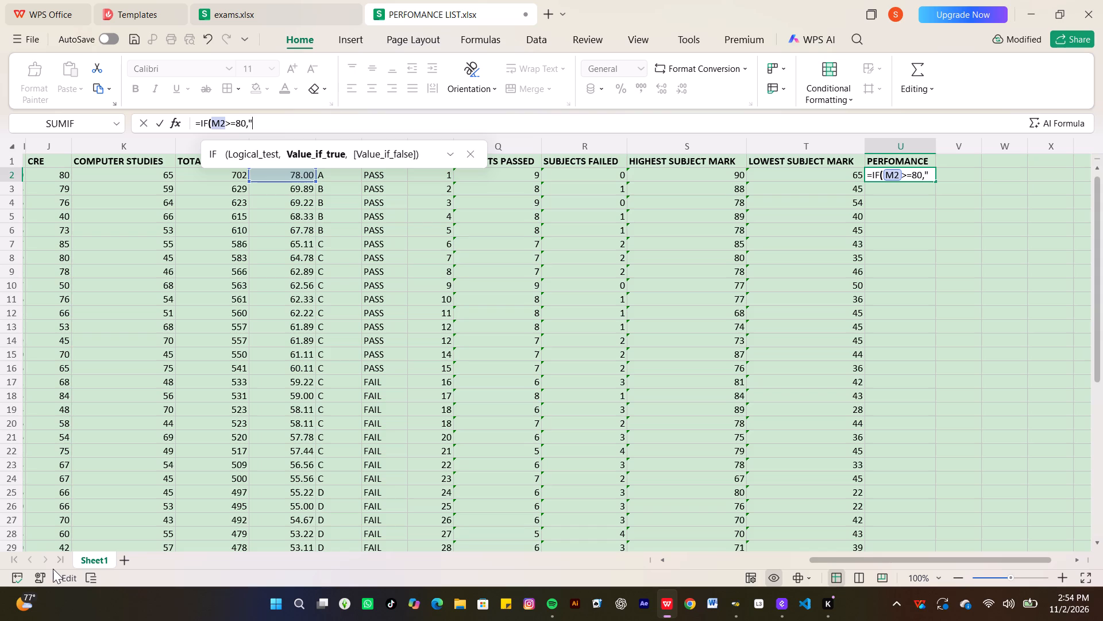
pyautogui.press('e')
pyautogui.write('xcelle')
pyautogui.write('nt')
pyautogui.hotkey('shift', '"')
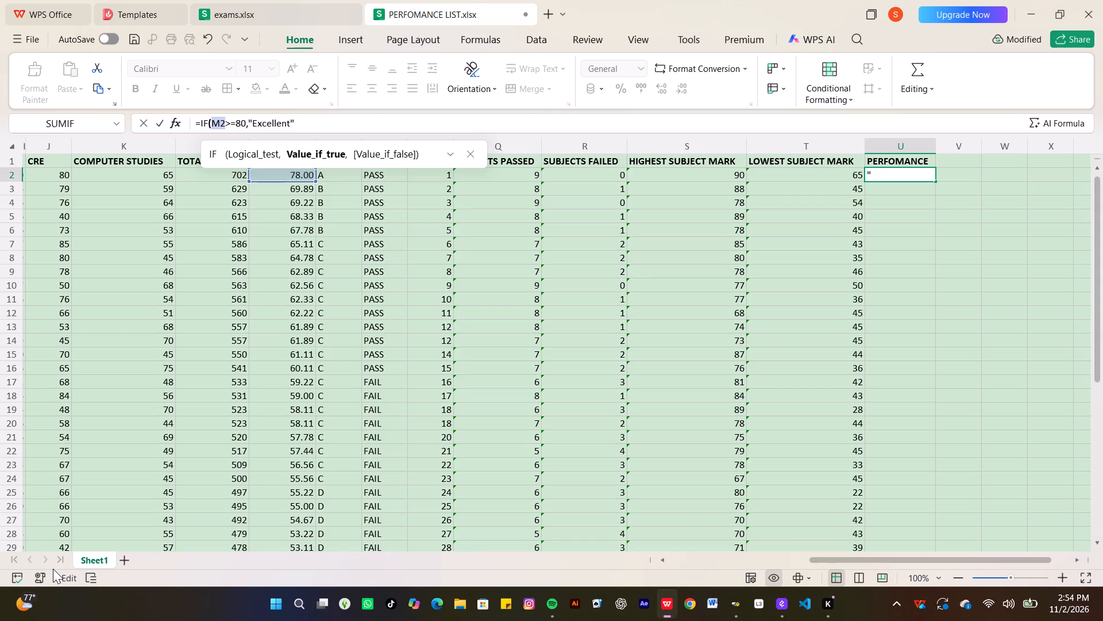
pyautogui.press(',')
pyautogui.press('i')
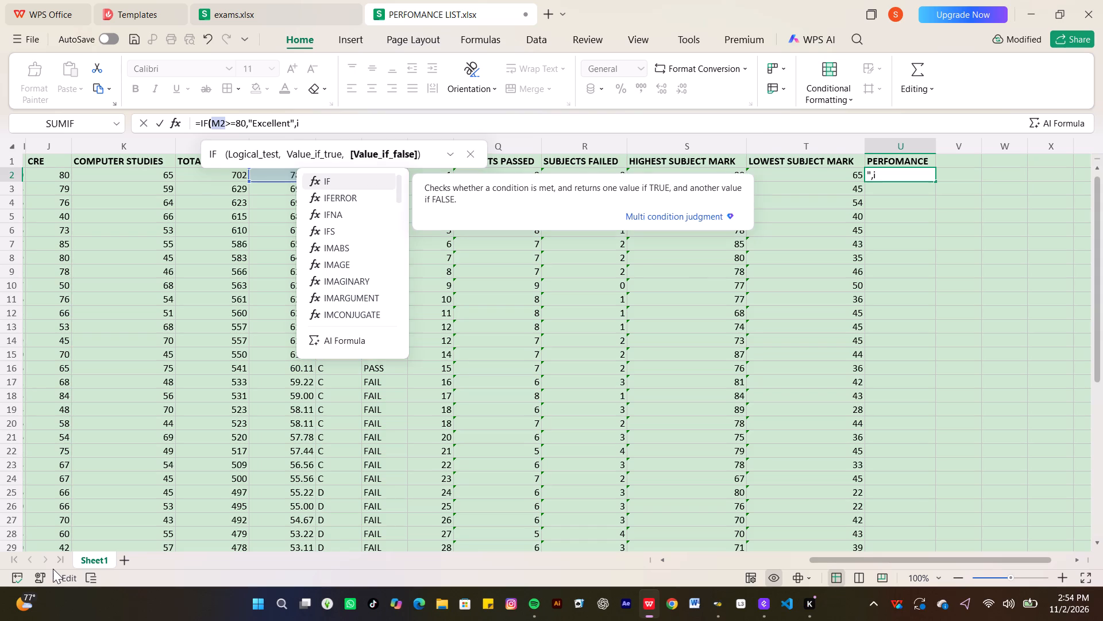
pyautogui.press('f')
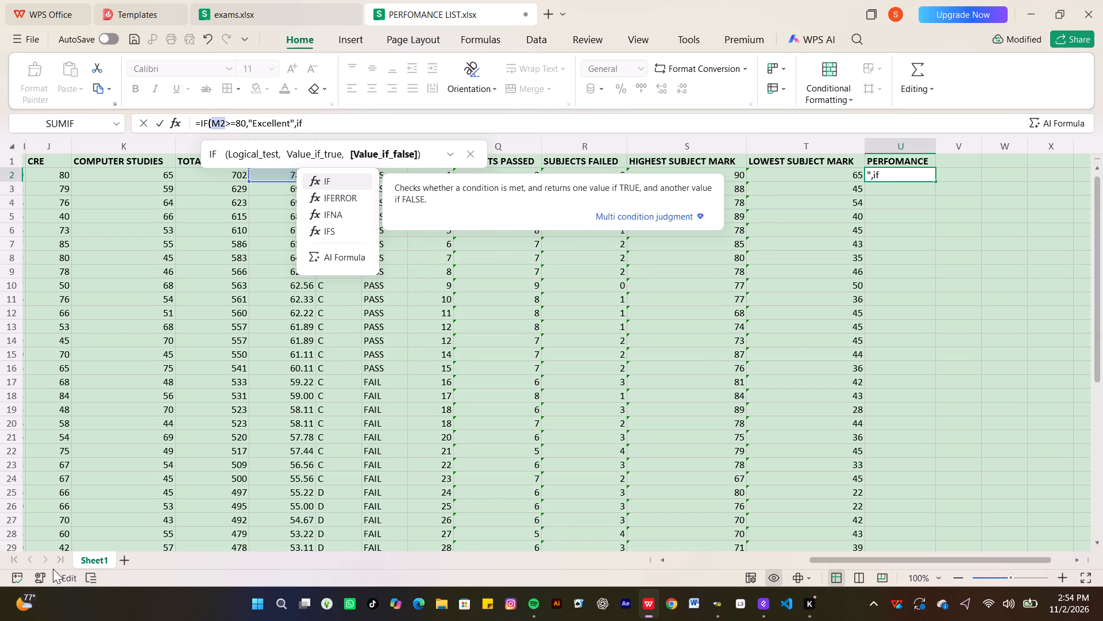
pyautogui.press('BackSpace')
pyautogui.press('BackSpace')
pyautogui.press('BackSpace')
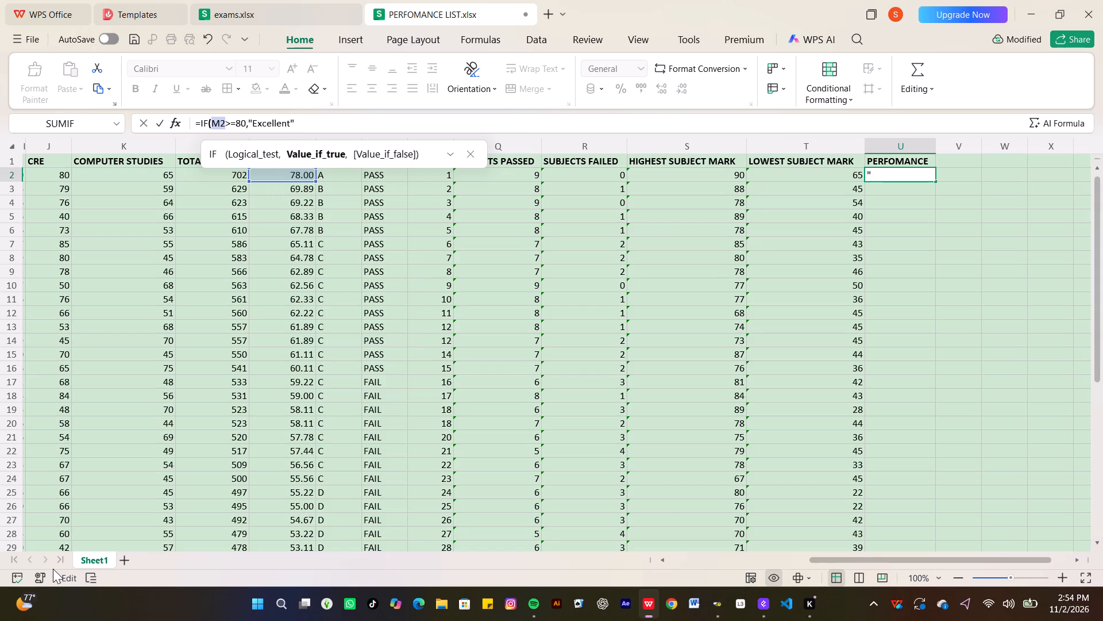
pyautogui.press(',')
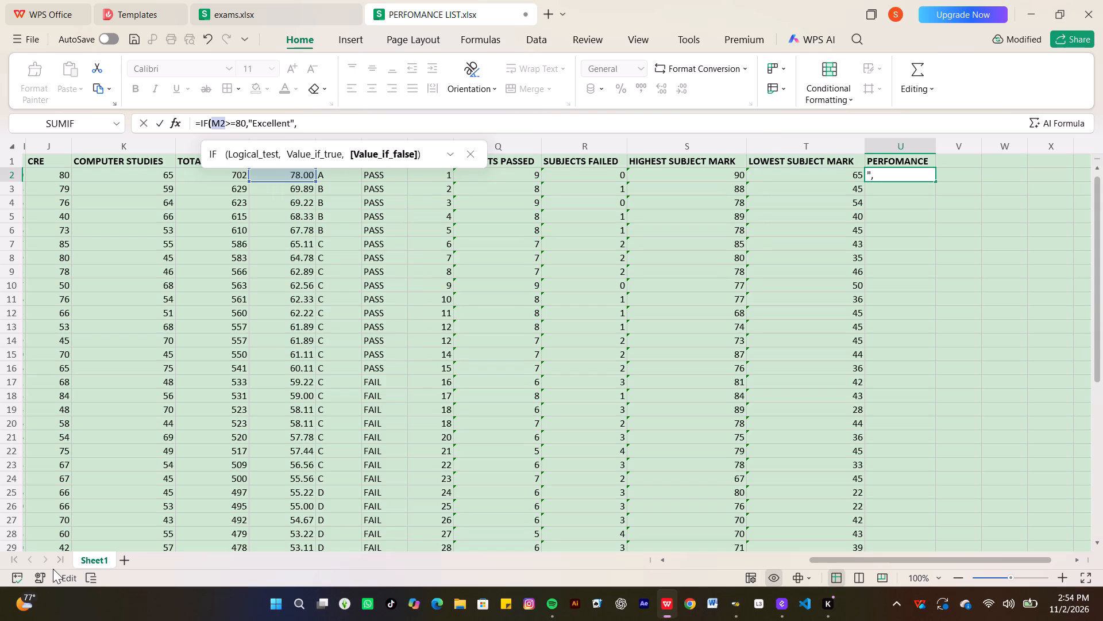
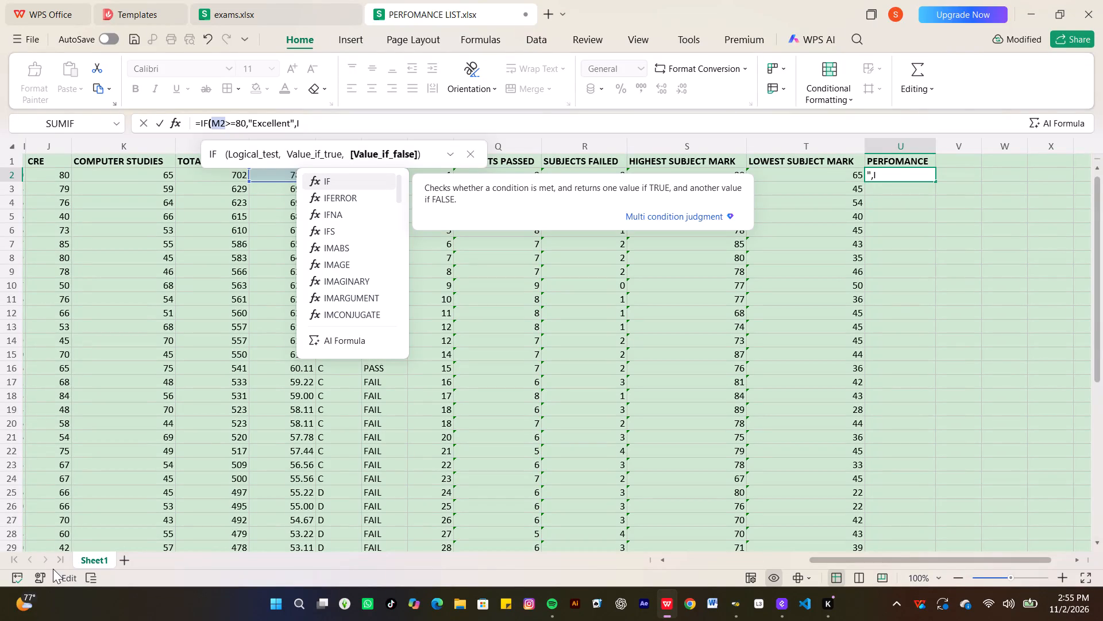
# Start a nested IF as the false argument of the U2 formula, with its test begun as M2>=.
pyautogui.press('f')
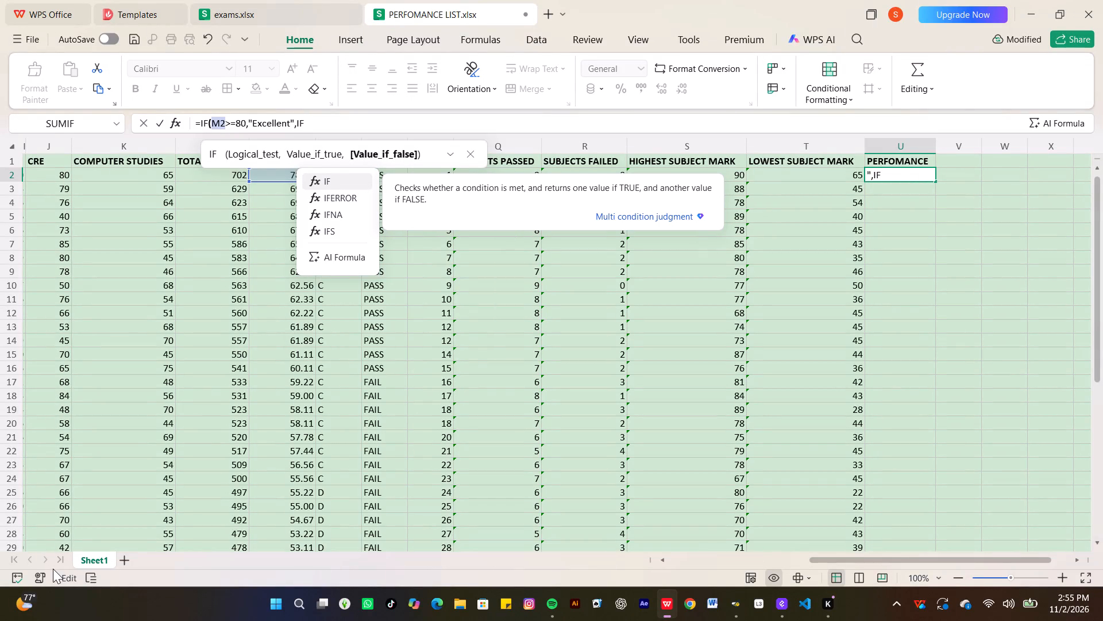
pyautogui.hotkey('shift', '(')
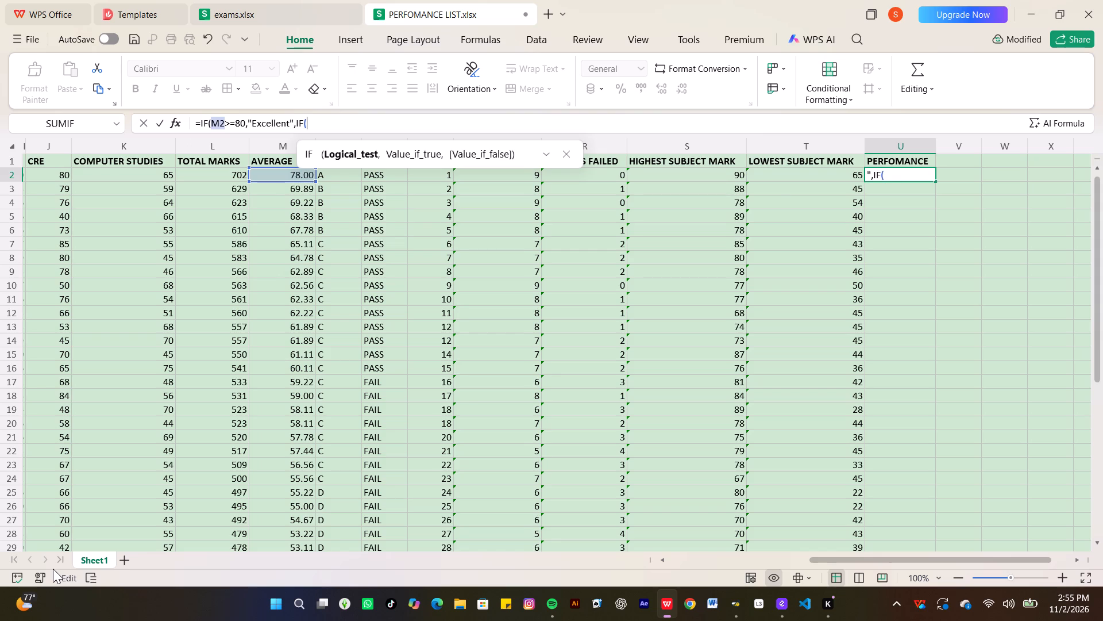
pyautogui.press('m')
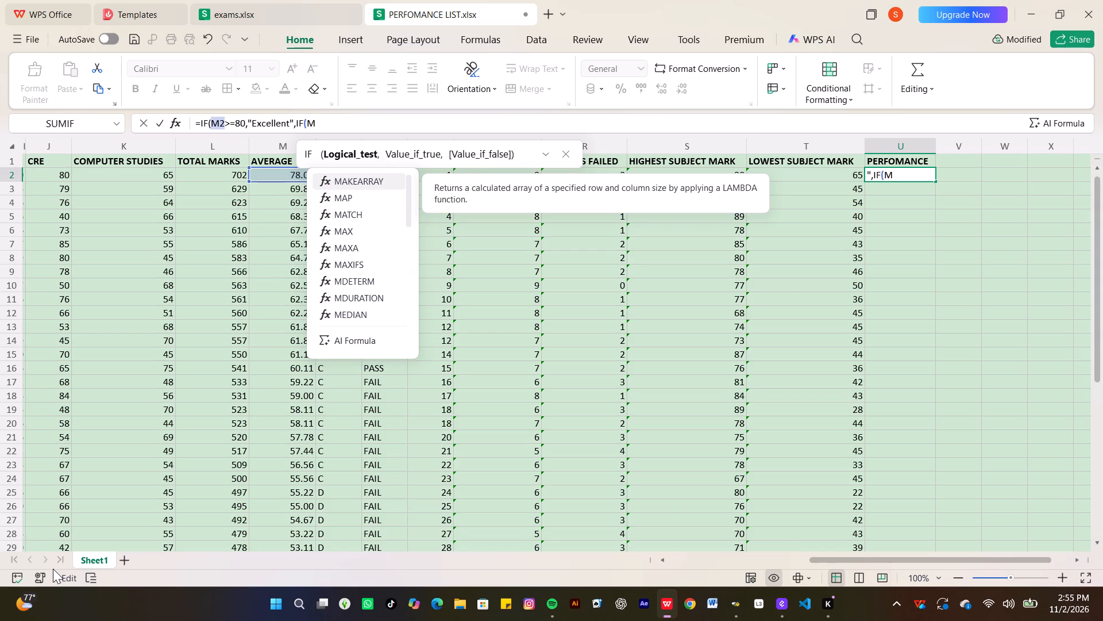
pyautogui.press('2')
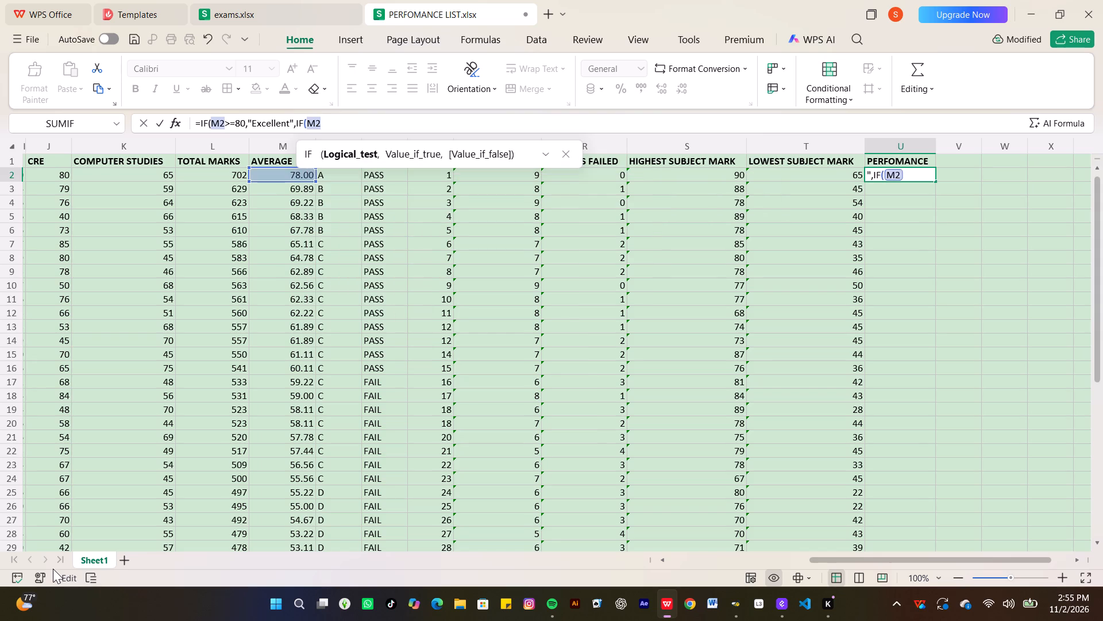
pyautogui.hotkey('shift', '>')
pyautogui.press('=')
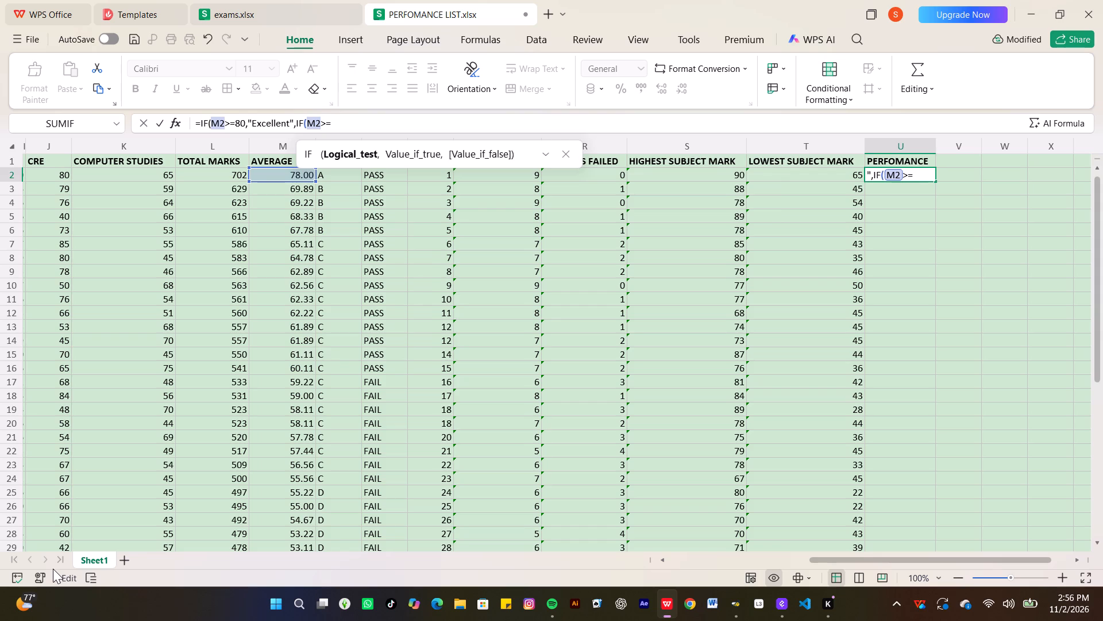
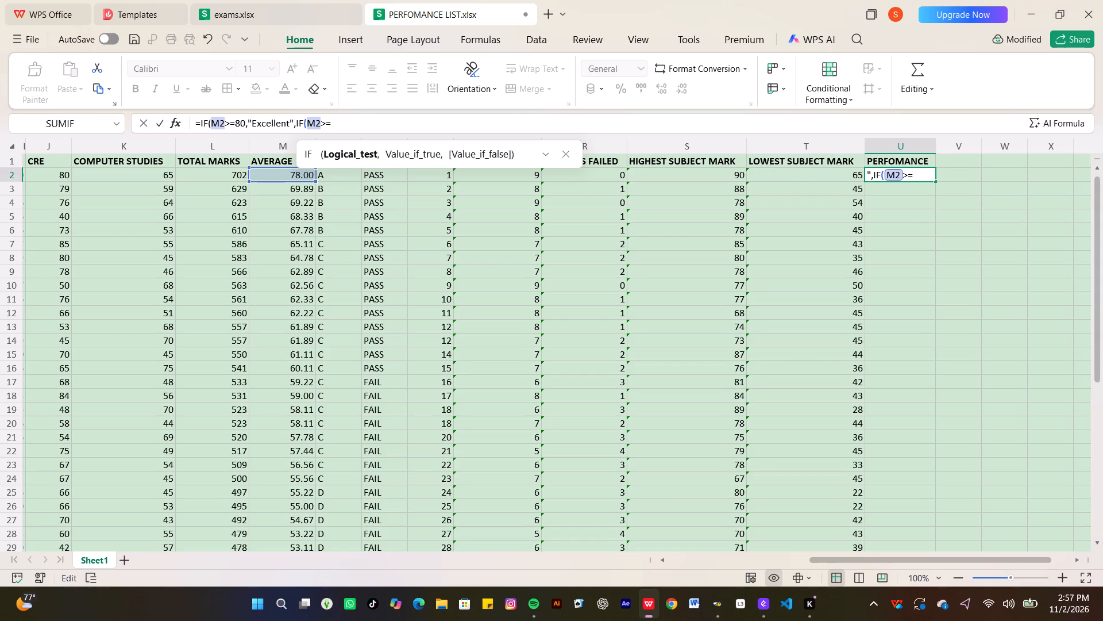
# Continue U2's nested IF test to M2>=80, open the quote for its true value, and store the unfinished formula as text.
pyautogui.write('80')
pyautogui.press(',')
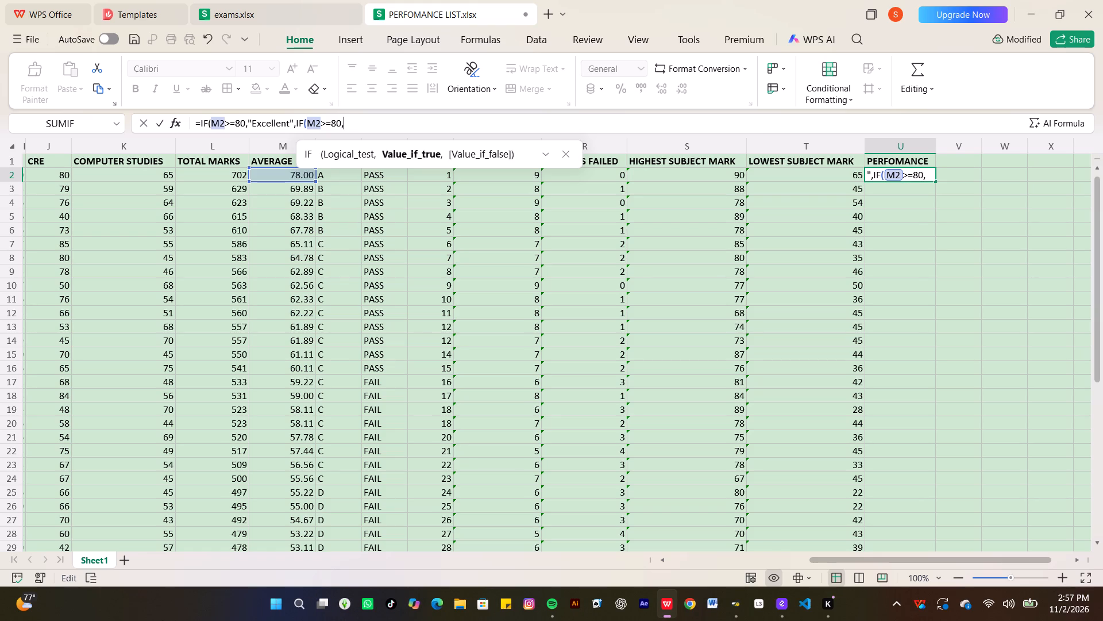
pyautogui.hotkey('shift', '"')
pyautogui.click(284, 4)
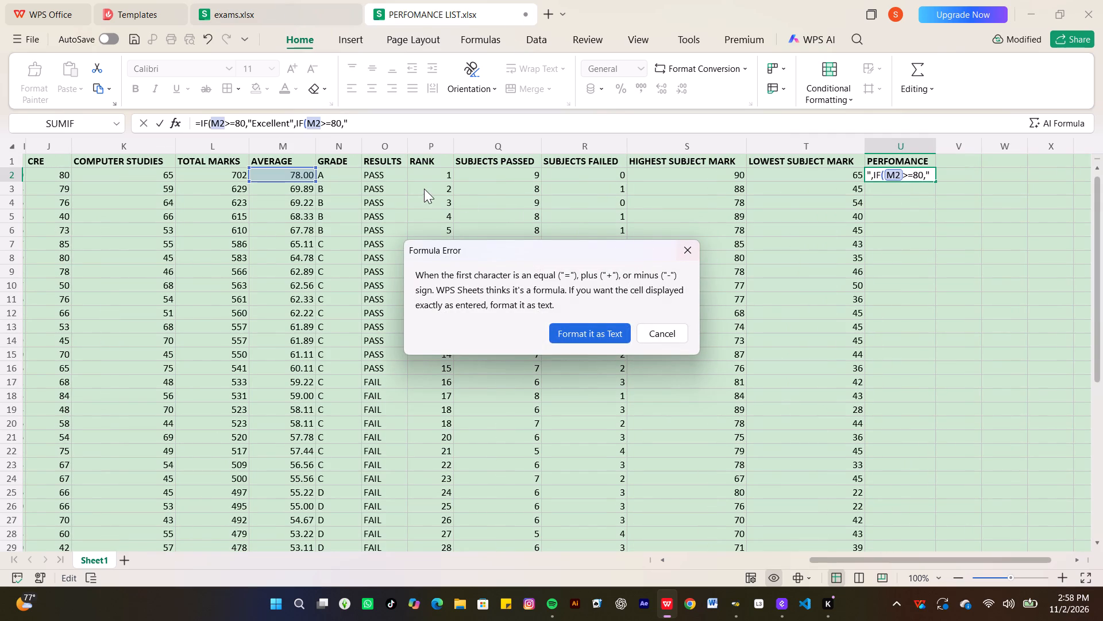
pyautogui.click(587, 339)
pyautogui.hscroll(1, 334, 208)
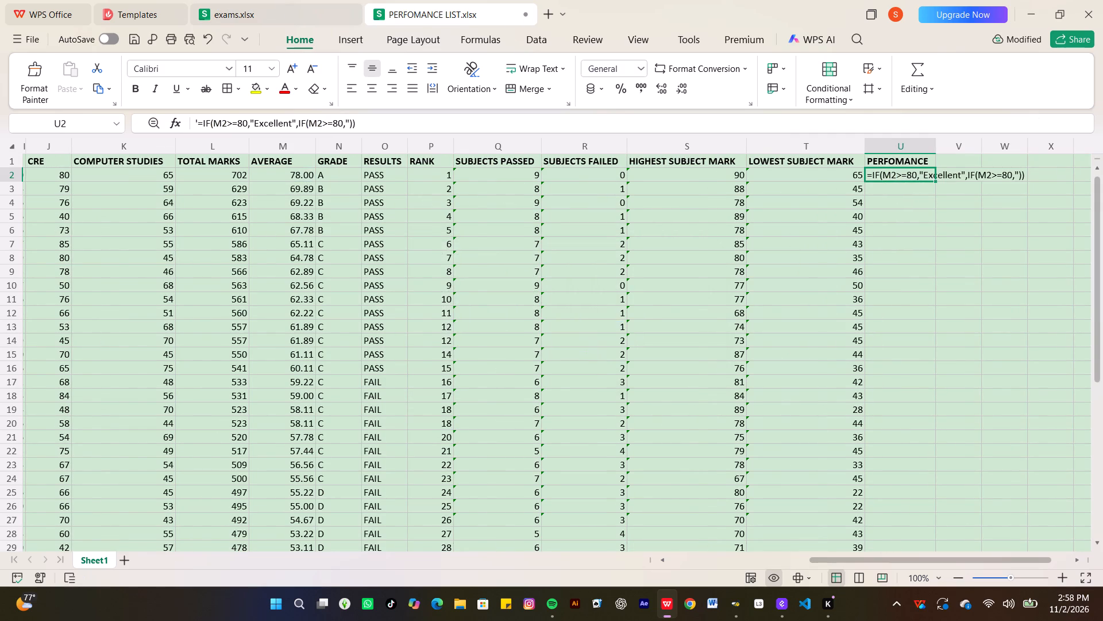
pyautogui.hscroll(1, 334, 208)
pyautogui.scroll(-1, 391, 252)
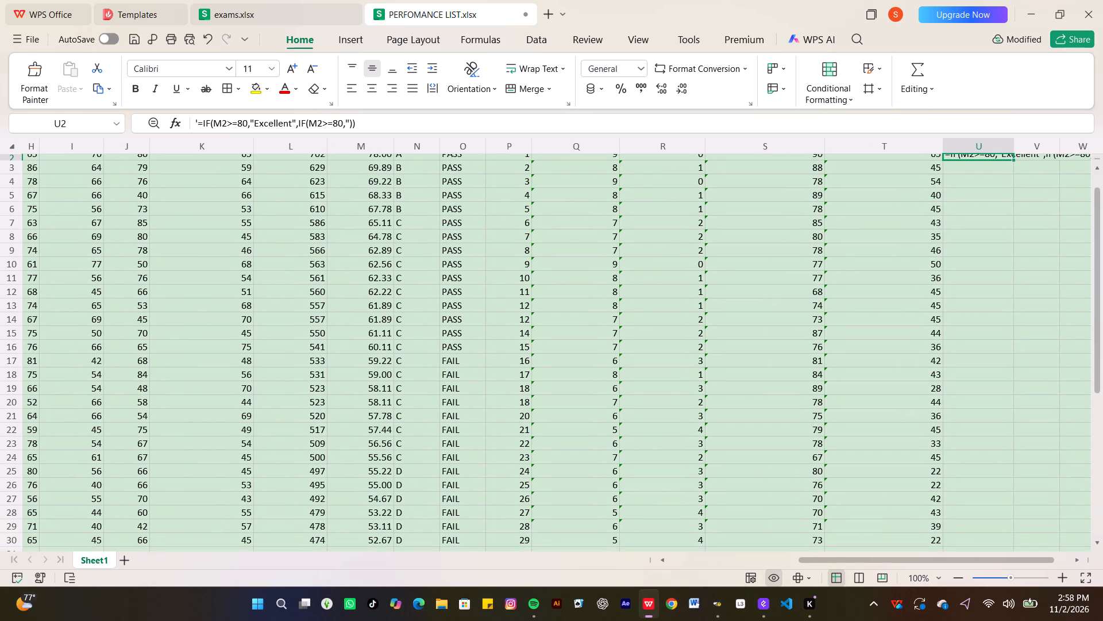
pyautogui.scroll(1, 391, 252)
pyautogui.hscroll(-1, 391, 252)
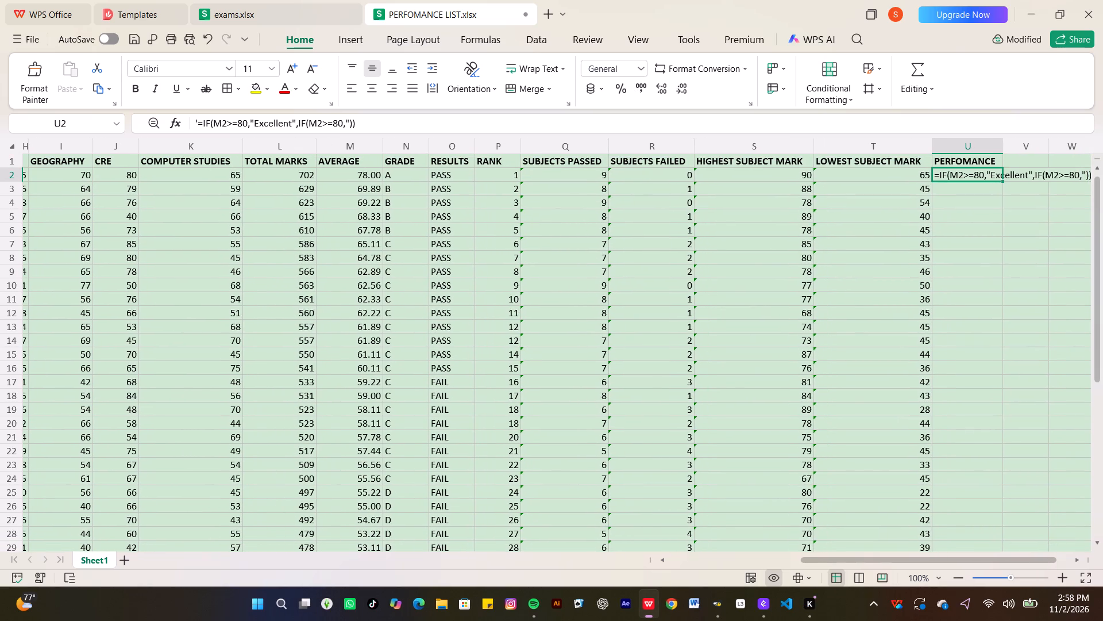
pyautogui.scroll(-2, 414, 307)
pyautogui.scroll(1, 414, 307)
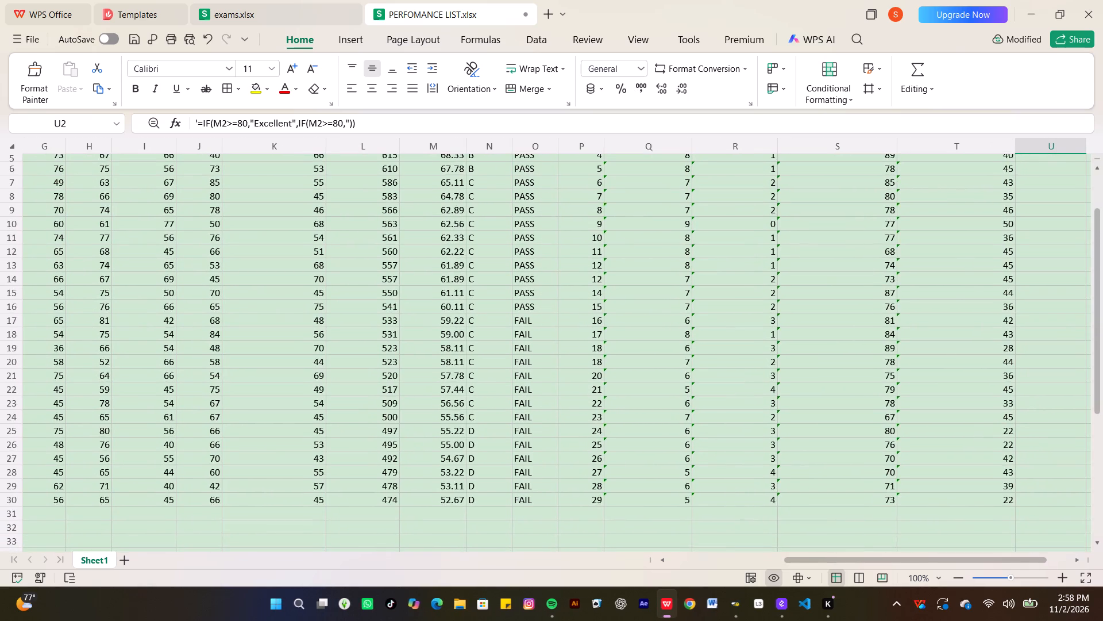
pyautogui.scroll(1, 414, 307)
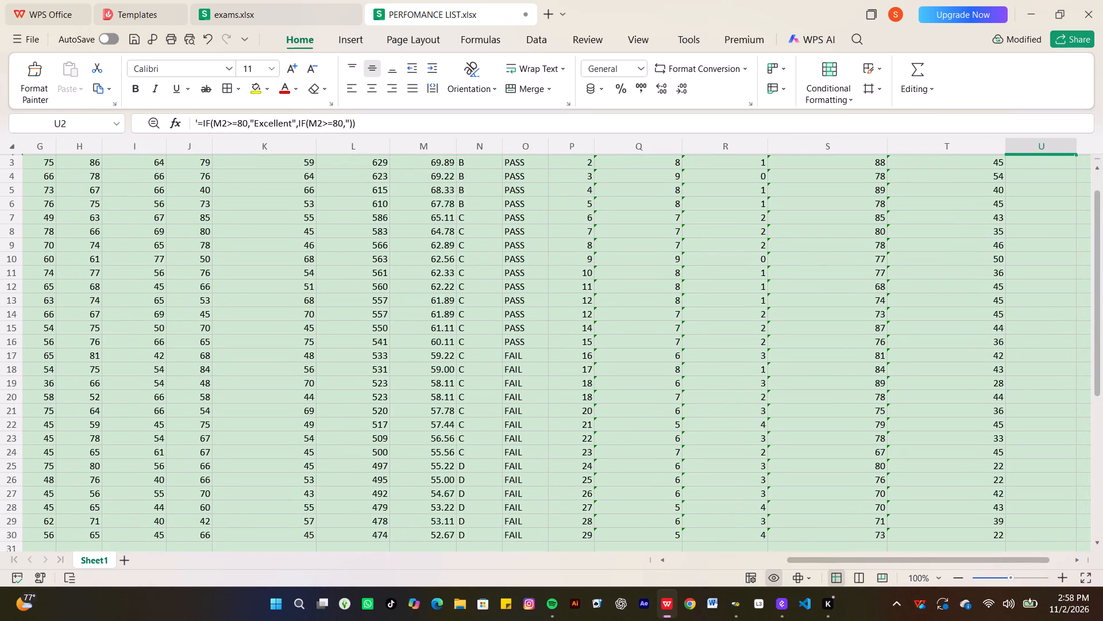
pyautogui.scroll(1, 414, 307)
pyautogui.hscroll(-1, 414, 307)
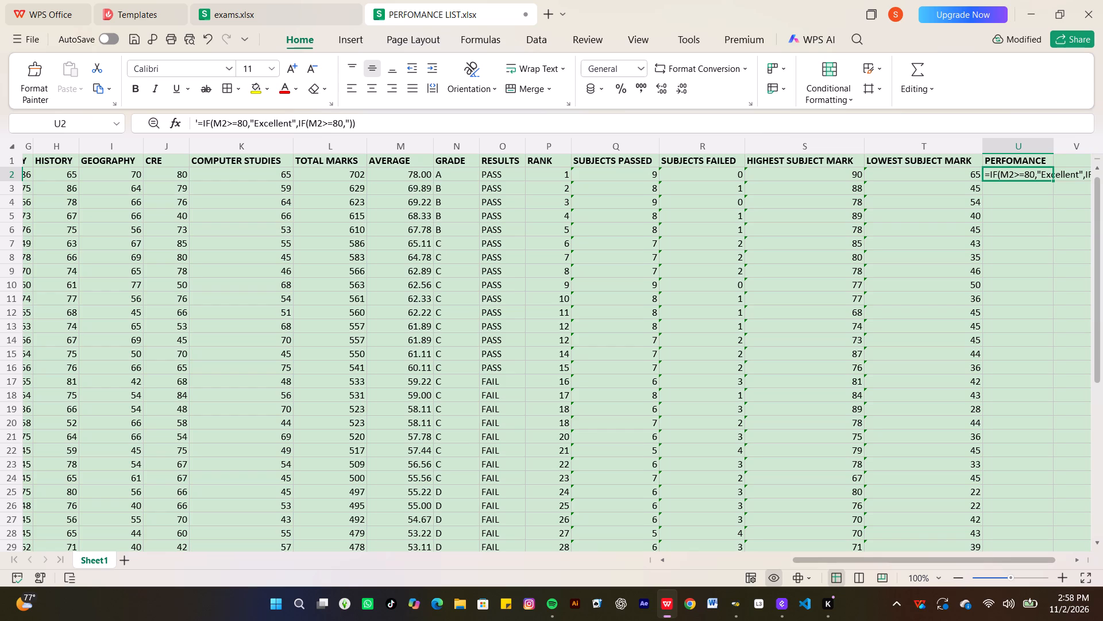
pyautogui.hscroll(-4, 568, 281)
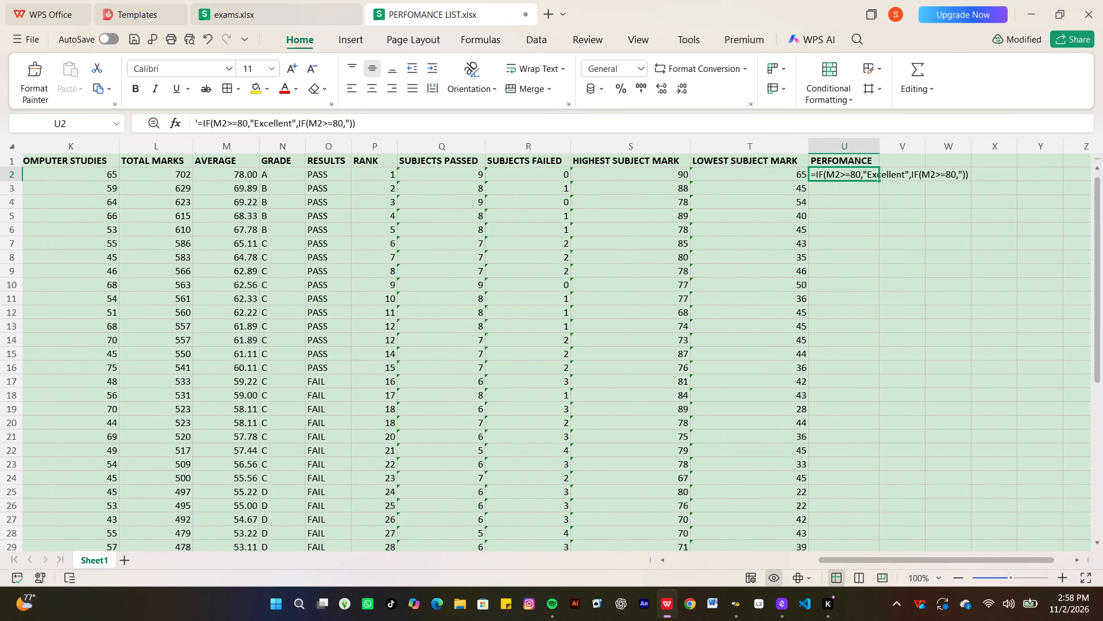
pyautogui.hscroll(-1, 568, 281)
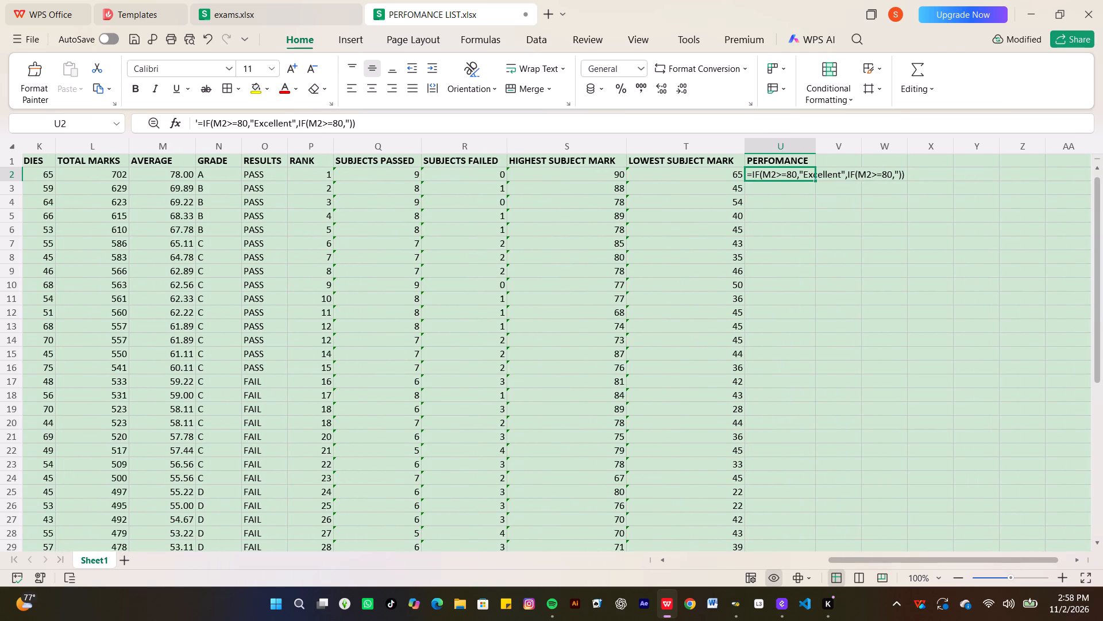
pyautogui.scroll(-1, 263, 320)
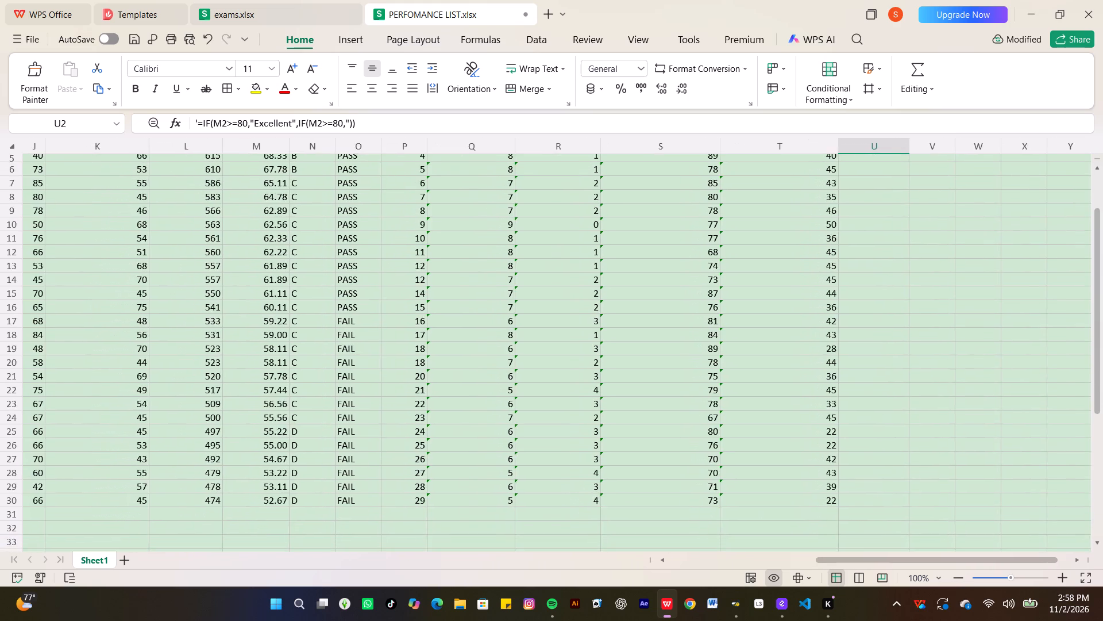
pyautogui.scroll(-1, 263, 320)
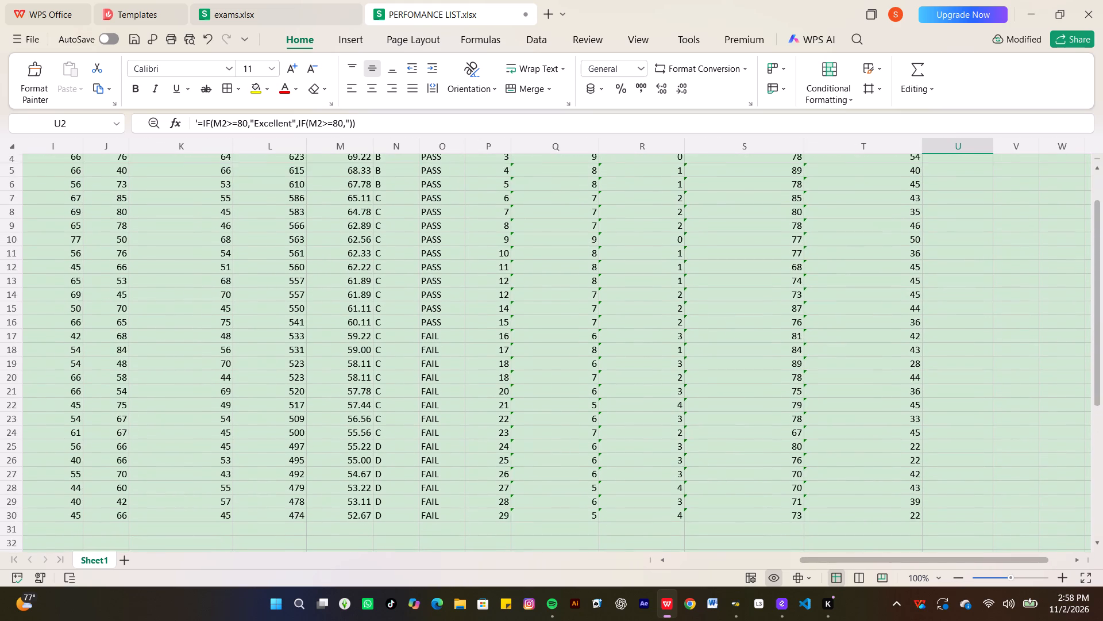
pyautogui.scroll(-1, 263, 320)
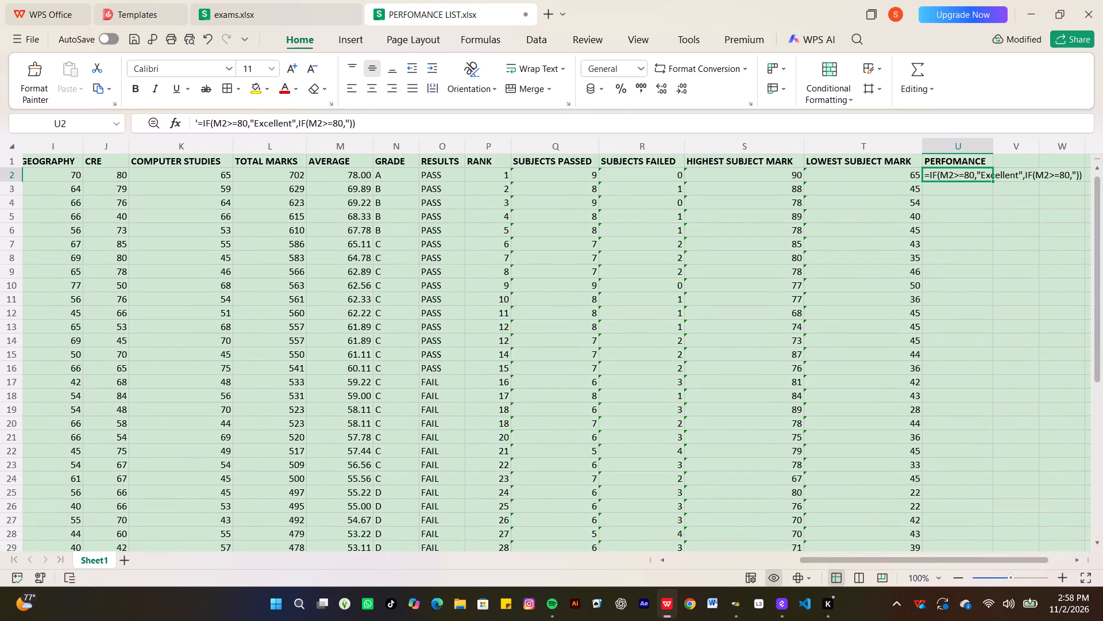
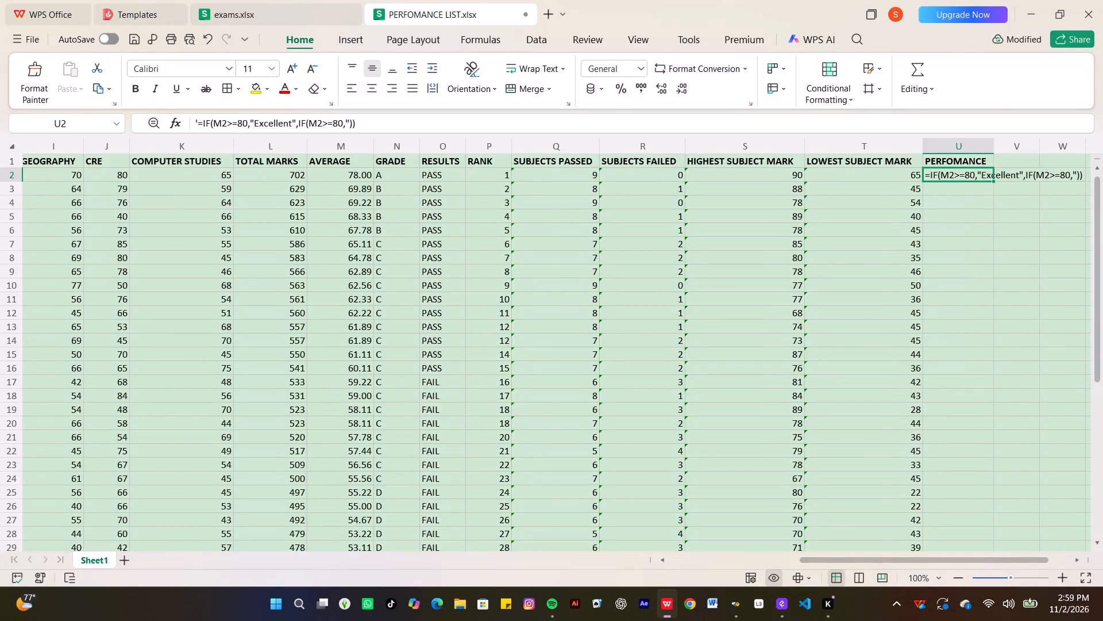
# Look across the performance list, check the nested IF performance formula in P2 of exams.xlsx, and return to PERFOMANCE LIST.xlsx.
pyautogui.scroll(1, 388, 286)
pyautogui.hscroll(8, 388, 286)
pyautogui.hscroll(-1, 388, 286)
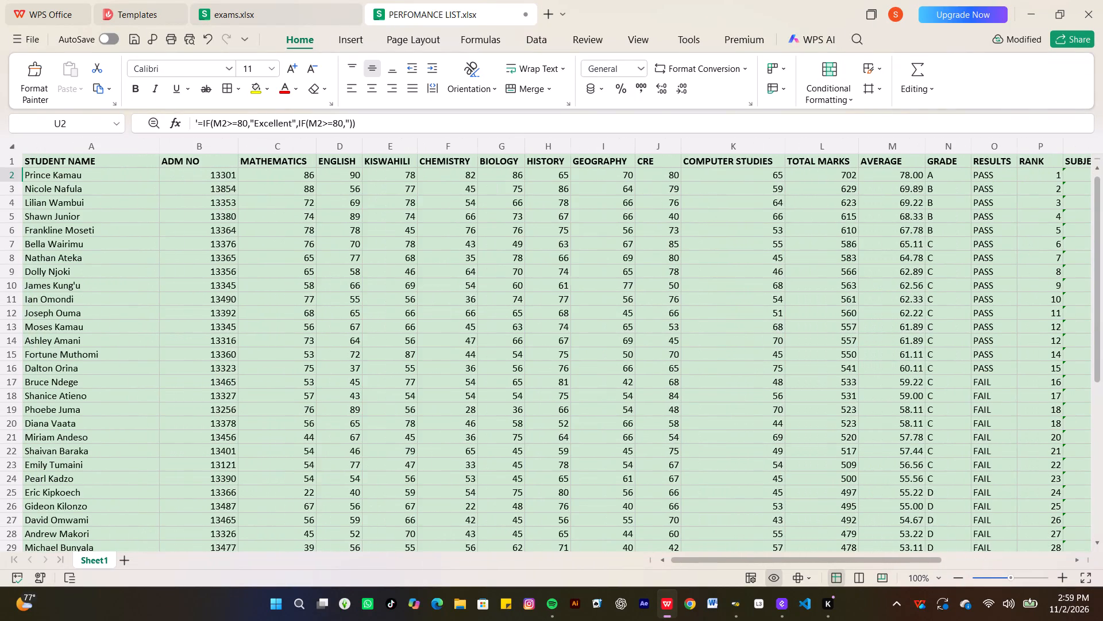
pyautogui.hscroll(-3, 388, 286)
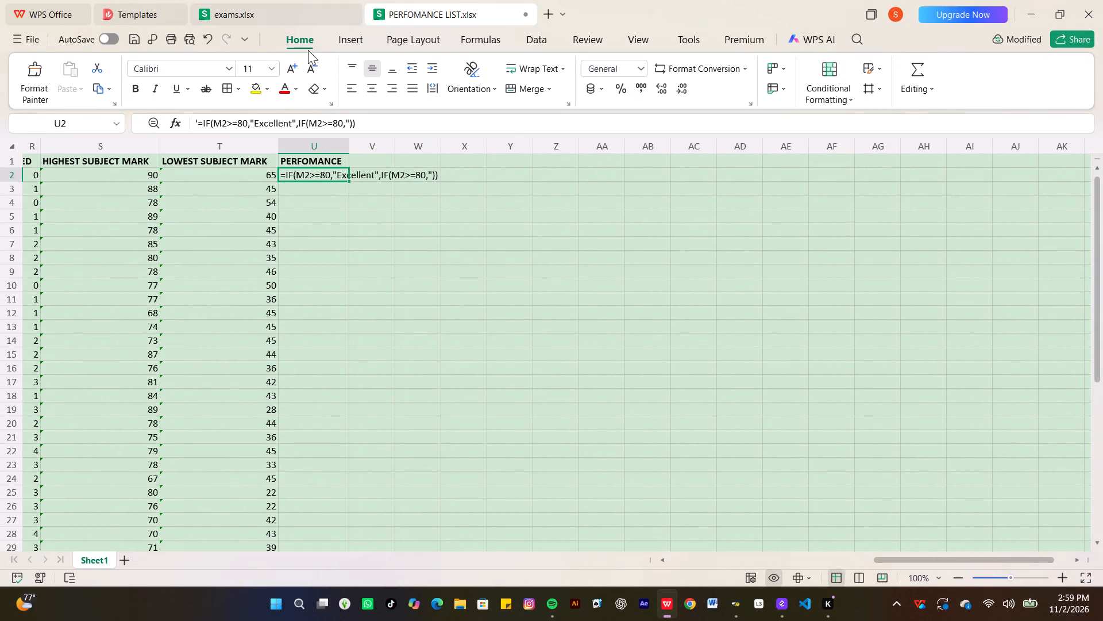
pyautogui.click(279, 9)
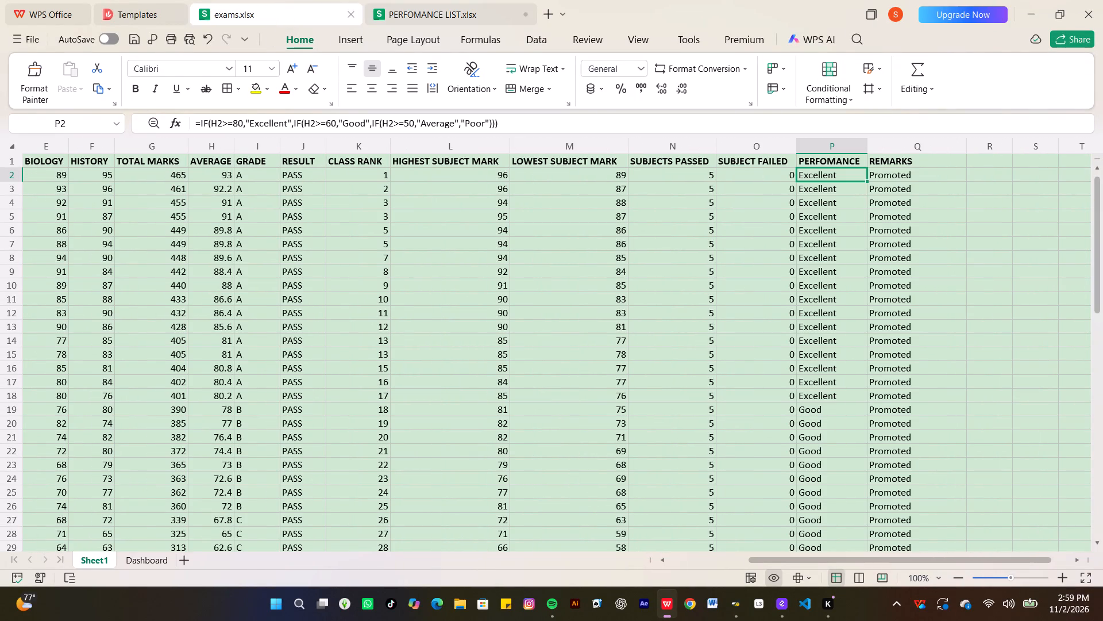
pyautogui.click(427, 0)
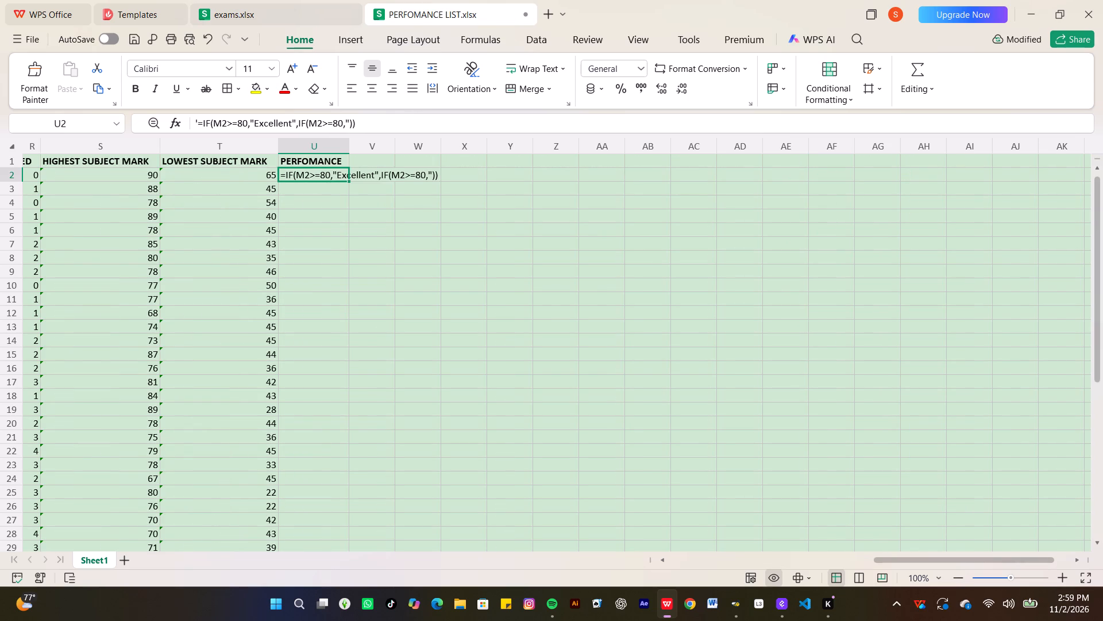
# Edit U2's stored formula, removing the two closing brackets and the 8 from the second IF test's threshold.
pyautogui.click(358, 115)
pyautogui.click(359, 123)
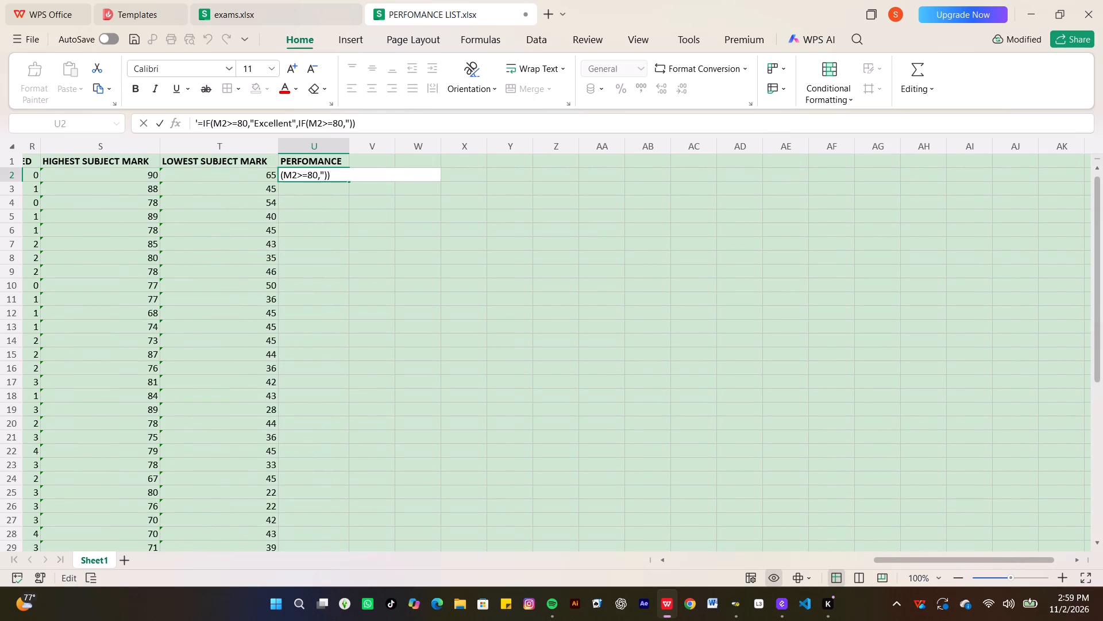
pyautogui.press('BackSpace')
pyautogui.press('BackSpace')
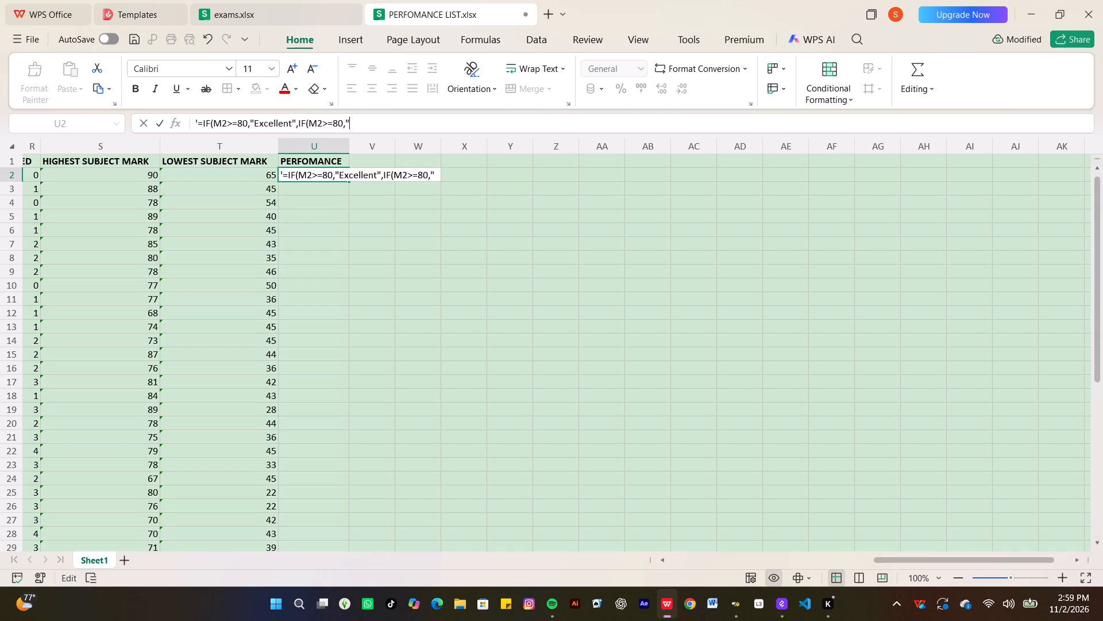
pyautogui.click(337, 120)
pyautogui.press('BackSpace')
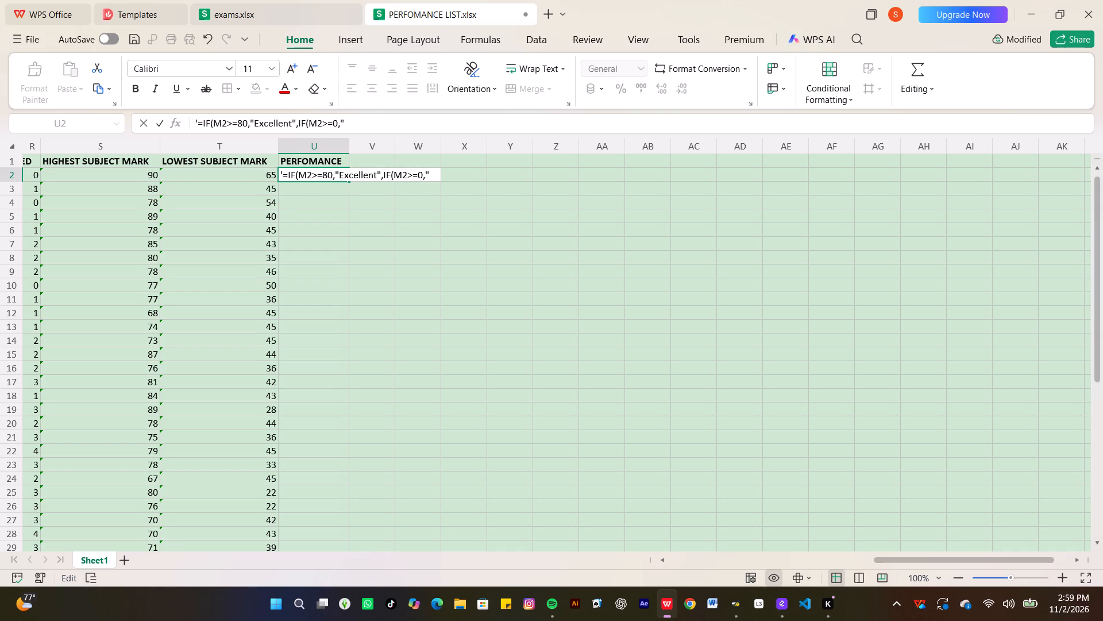
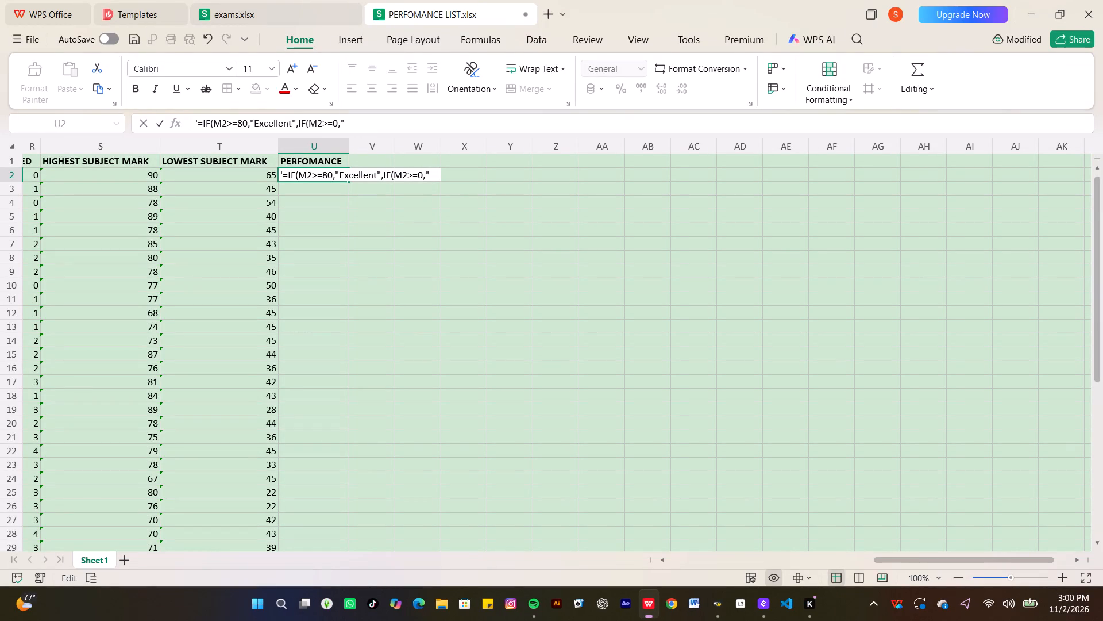
# Complete the second IF test in U2's formula with a threshold of 70 and the result "Good", followed by a comma.
pyautogui.write('70')
pyautogui.press('BackSpace')
pyautogui.click(349, 113)
pyautogui.click(350, 120)
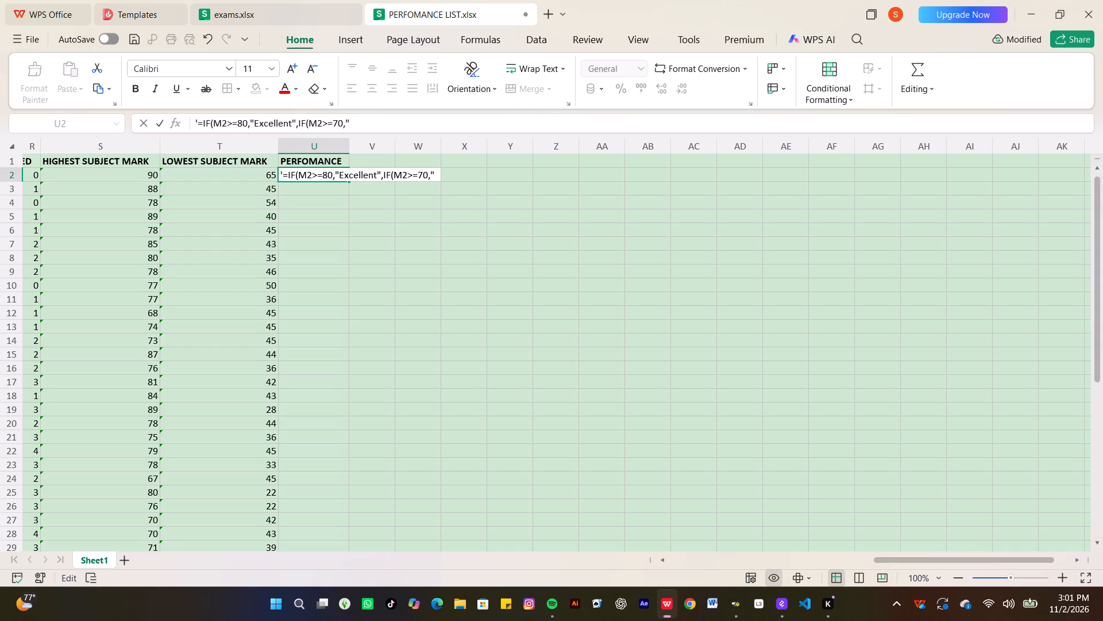
pyautogui.press('g')
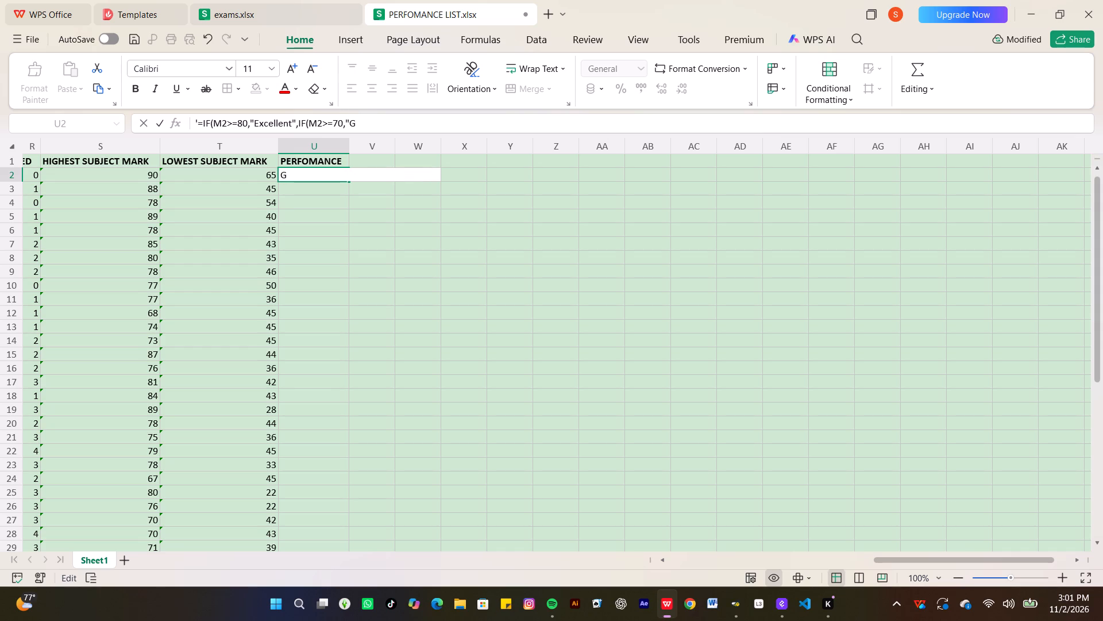
pyautogui.write('ood')
pyautogui.hotkey('shift', '"')
pyautogui.press(',')
# Start a third nested IF after the "Good" result in U2's formula.
pyautogui.press('i')
pyautogui.press('BackSpace')
pyautogui.write('IF')
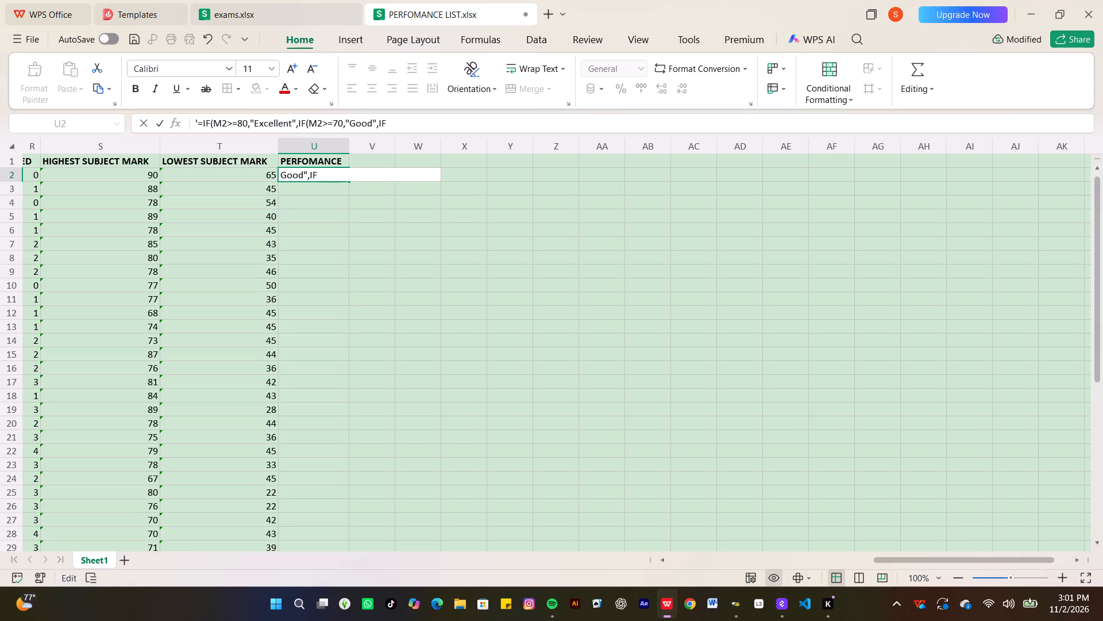
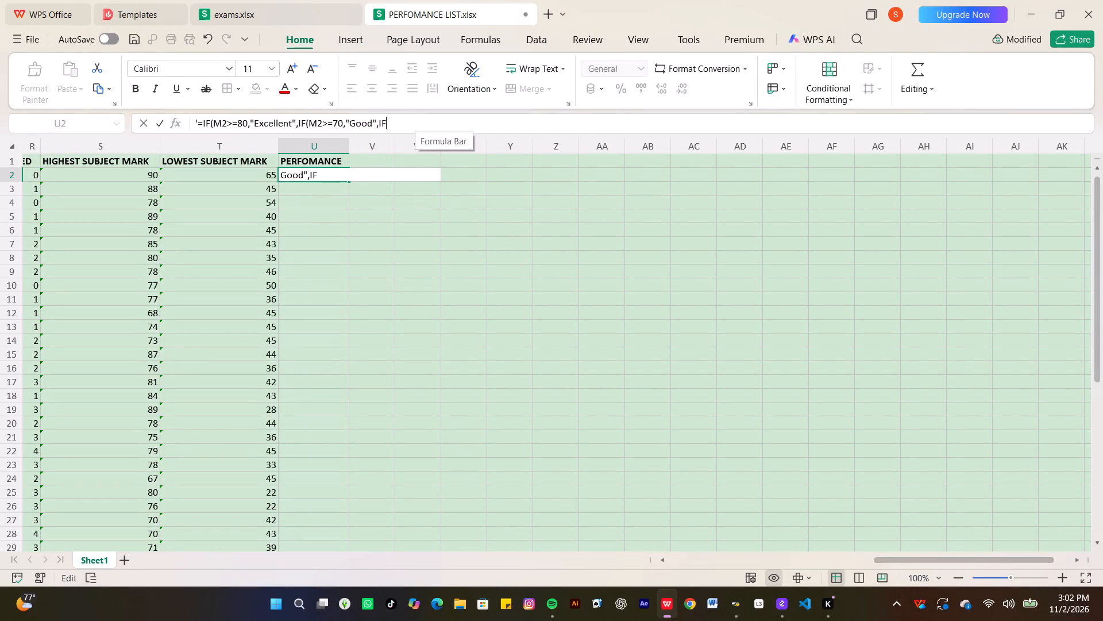
# Give the third nested IF in U2's formula the condition M2>=50.
pyautogui.press('\\')
pyautogui.press('BackSpace')
pyautogui.press('9')
pyautogui.press('BackSpace')
pyautogui.hotkey('shift', '(')
pyautogui.press('m')
pyautogui.press('2')
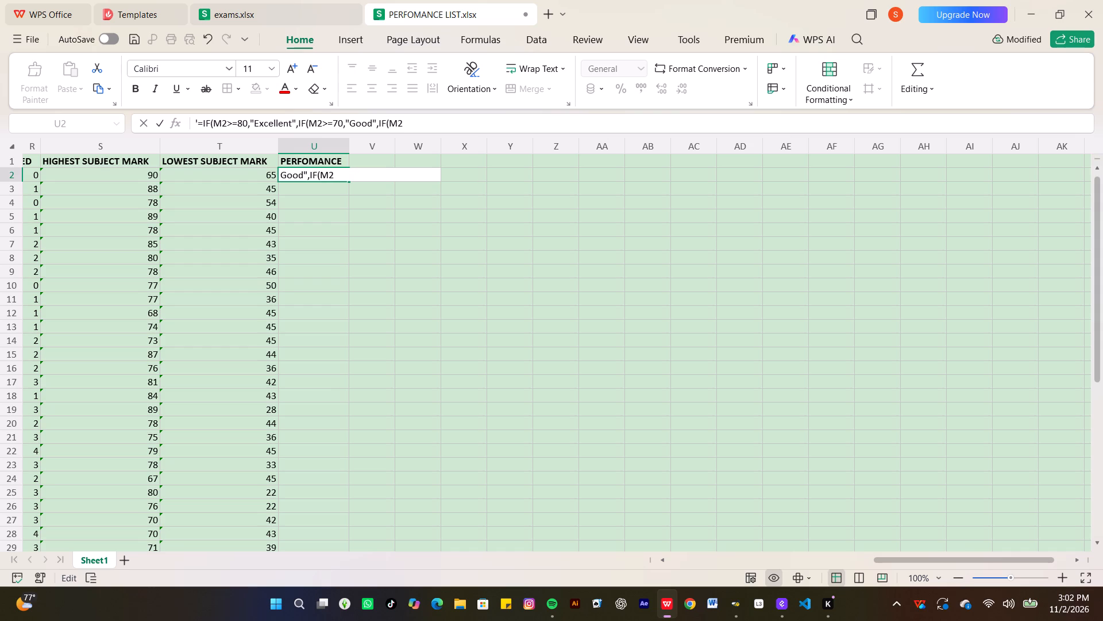
pyautogui.hotkey('shift', '>')
pyautogui.press('=')
pyautogui.press('6')
pyautogui.press('0')
pyautogui.press('BackSpace')
pyautogui.press('BackSpace')
pyautogui.write('50')
# Add "Average" as the third IF's result in U2's formula, followed by a comma.
pyautogui.press(',')
pyautogui.hotkey('shift', '"')
pyautogui.press('a')
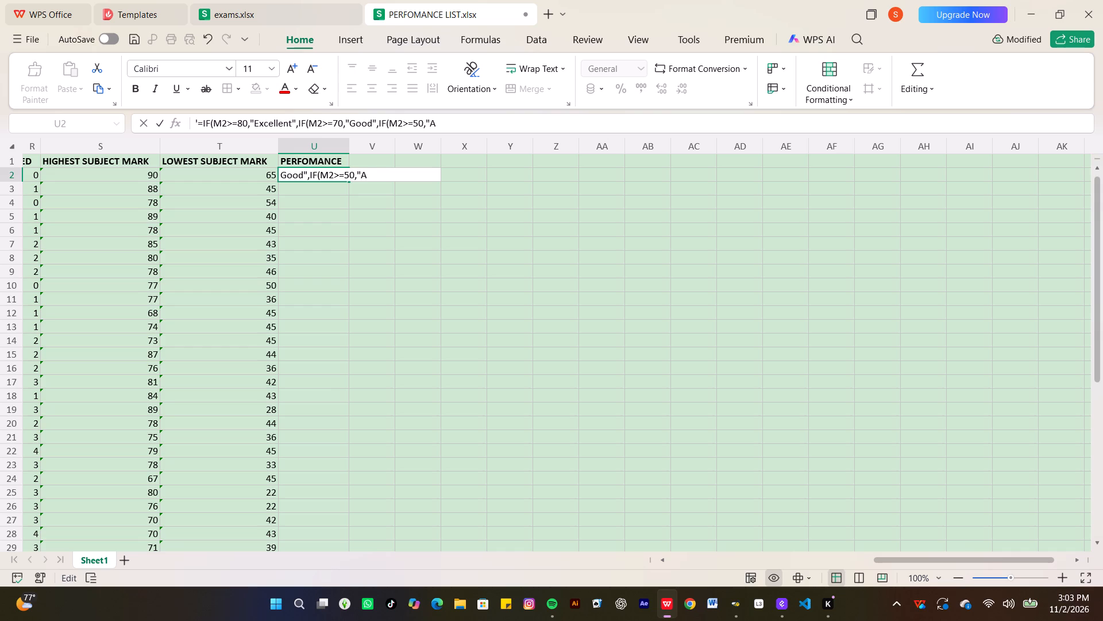
pyautogui.write('ver')
pyautogui.write('age')
pyautogui.hotkey('shift', '"')
pyautogui.press(',')
# Add a fourth nested IF to U2's formula with the condition M2<50, using a capital M in the cell reference.
pyautogui.write('IF')
pyautogui.hotkey('shift', '(')
pyautogui.press('m')
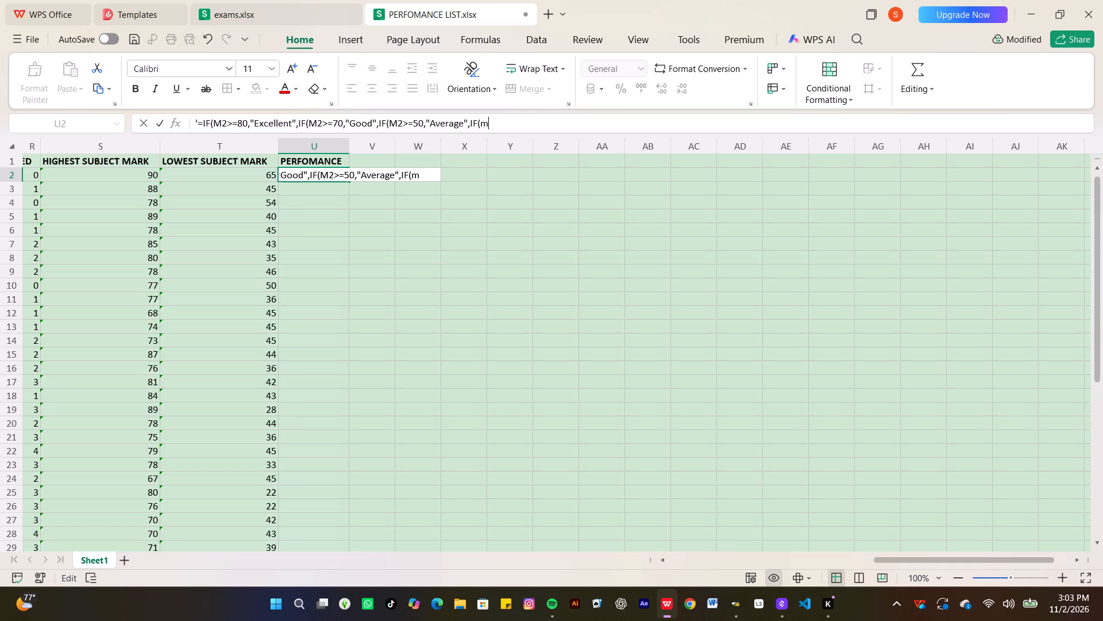
pyautogui.press('2')
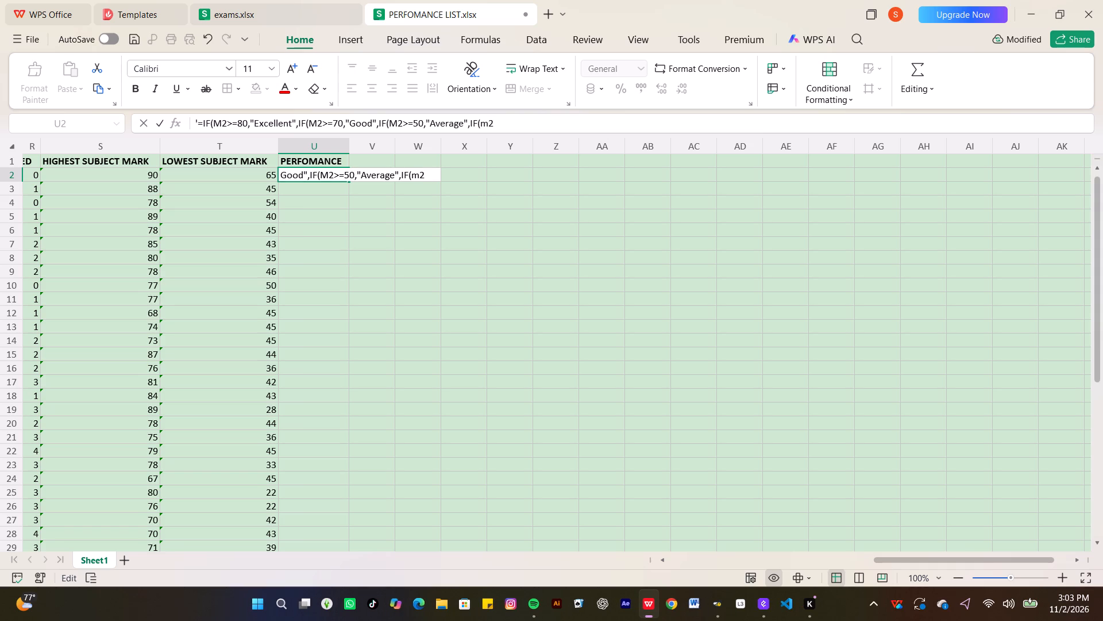
pyautogui.hotkey('shift', '>')
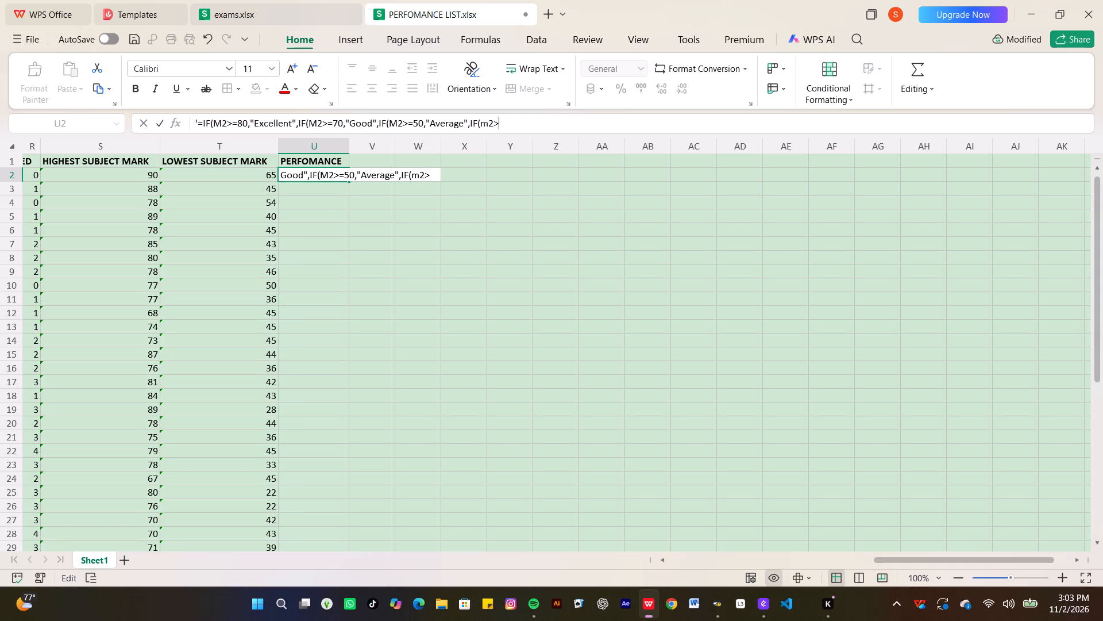
pyautogui.press('=')
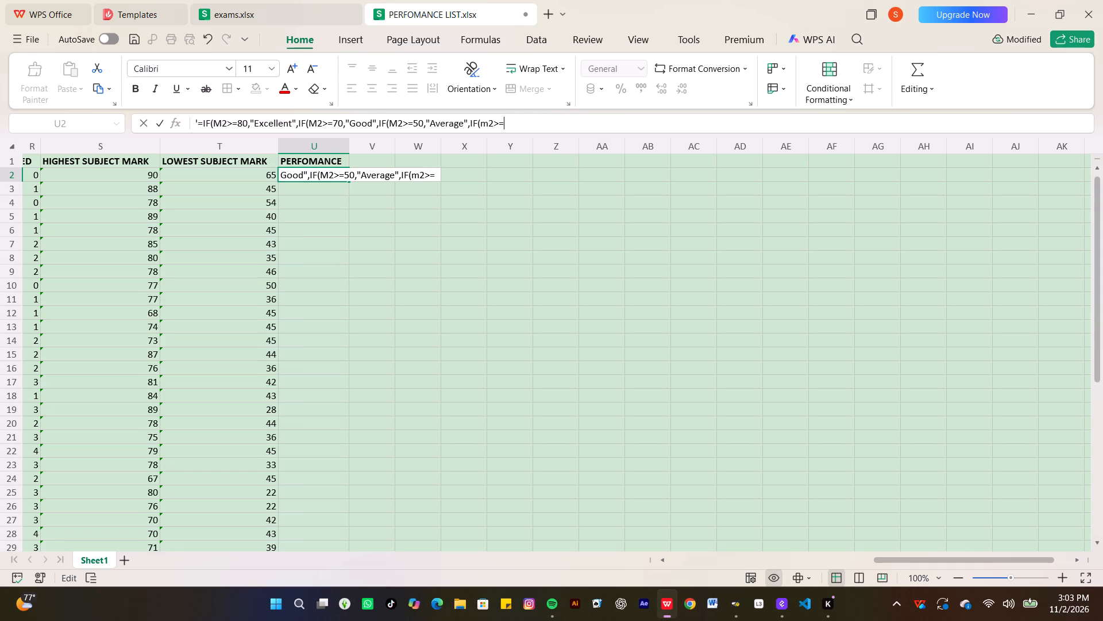
pyautogui.click(422, 177)
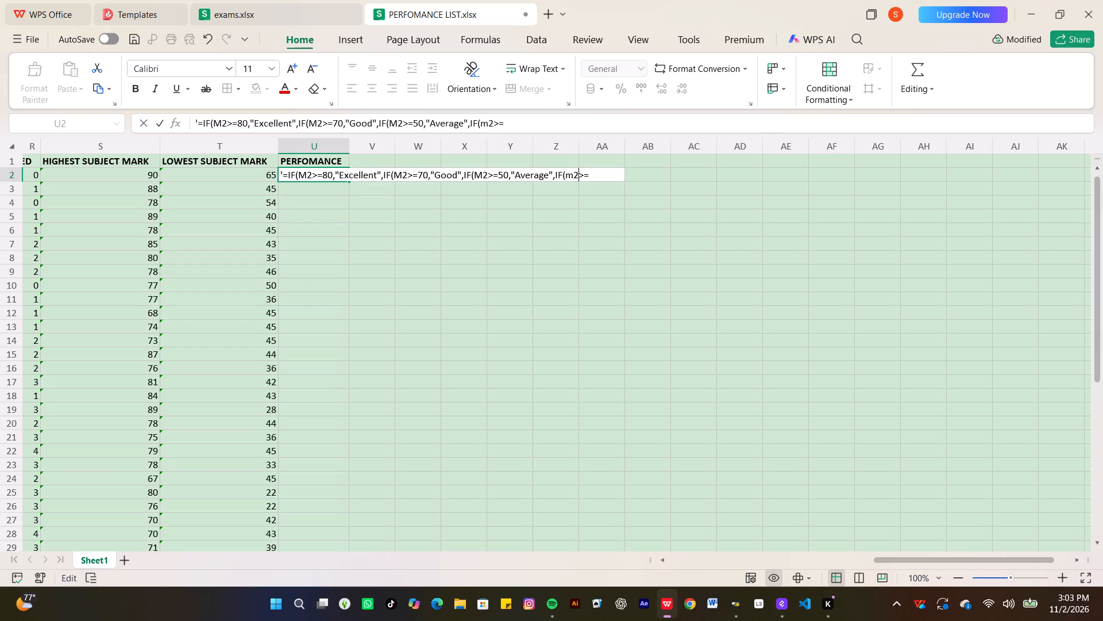
pyautogui.click(485, 120)
pyautogui.press('BackSpace')
pyautogui.press('m')
pyautogui.press('Right')
pyautogui.press('Right')
pyautogui.press('Right')
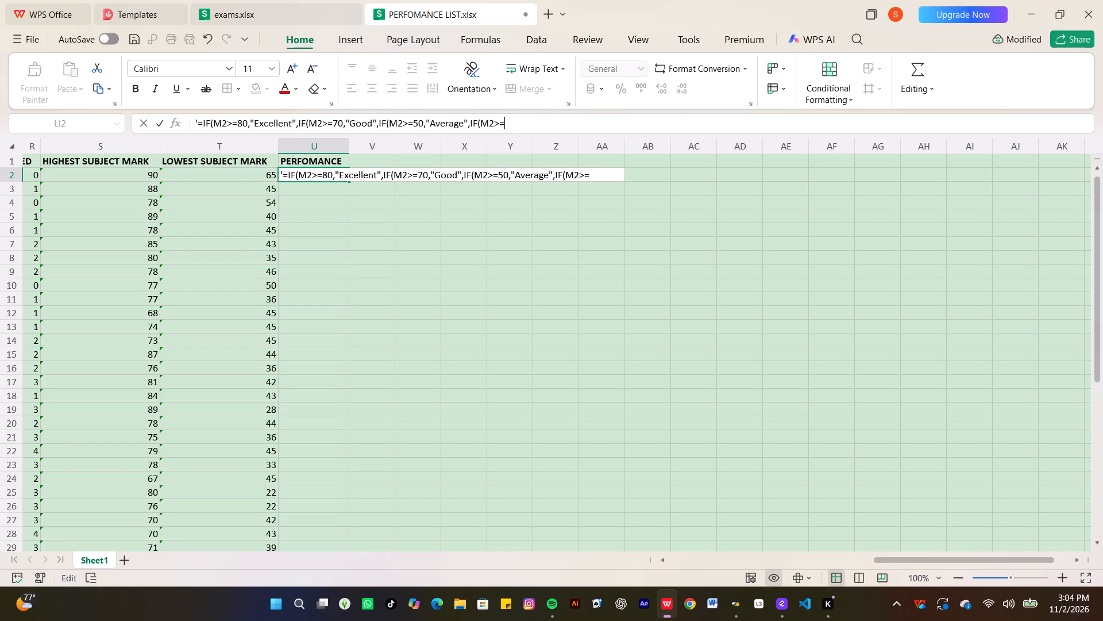
pyautogui.press('BackSpace')
pyautogui.press('BackSpace')
pyautogui.press('shift+less')
pyautogui.press('5')
pyautogui.press('0')
# Add "Poor" as the fourth IF's result and enter the formula in U2 without closing parentheses.
pyautogui.press(',')
pyautogui.hotkey('shift', '"')
pyautogui.press('p')
pyautogui.write('oor')
pyautogui.hotkey('shift', '"')
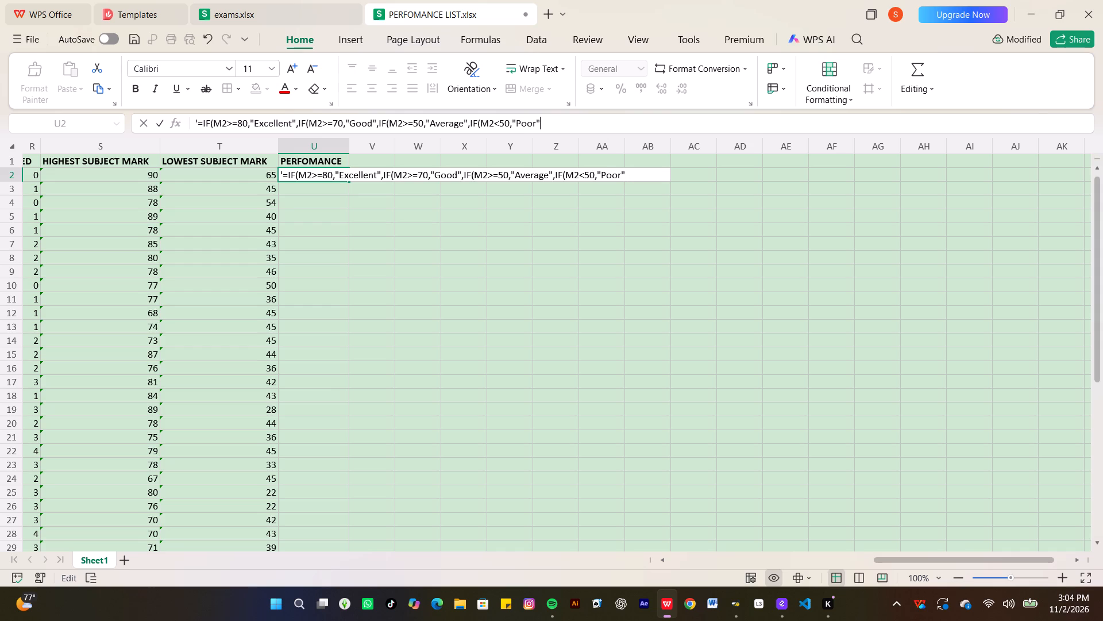
pyautogui.press('Return')
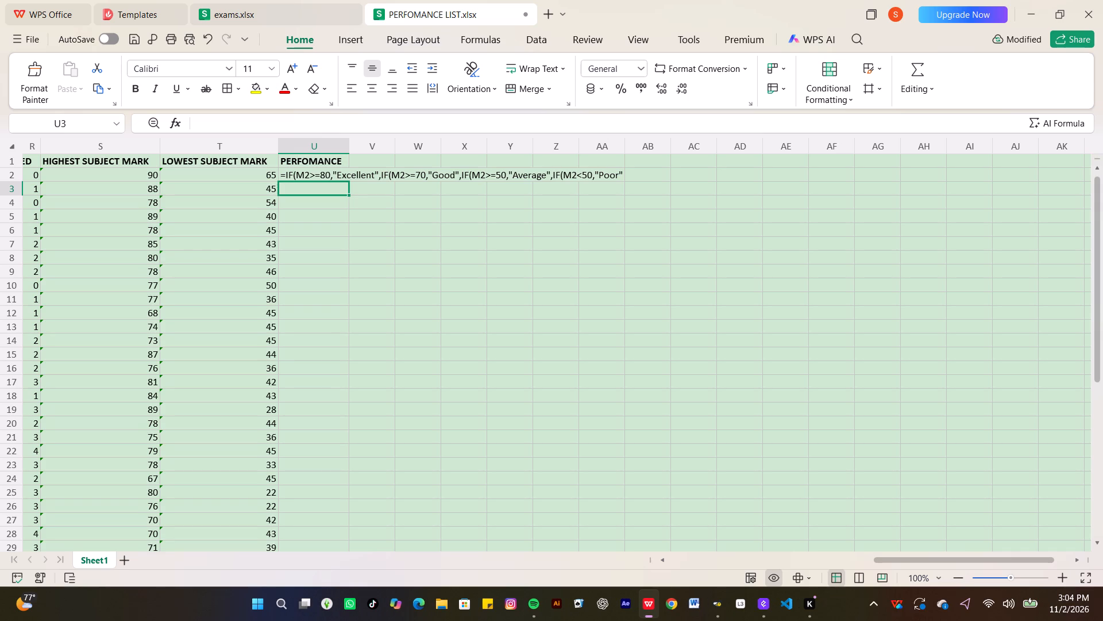
# Remove the leading apostrophe from U2's nested-IF entry so it evaluates as a formula.
pyautogui.click(304, 180)
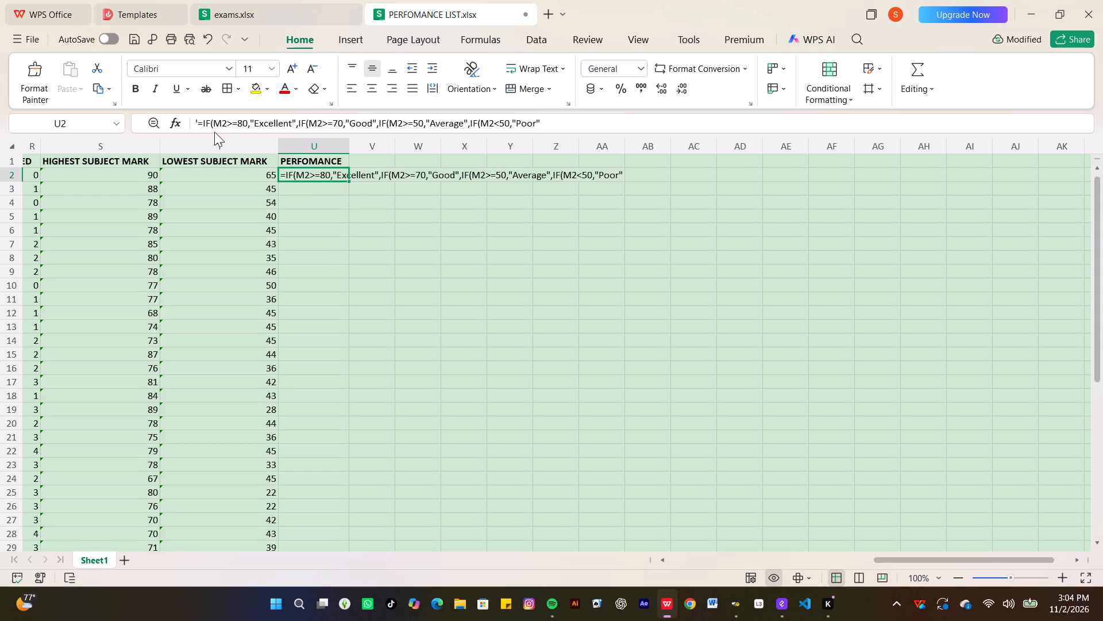
pyautogui.click(199, 119)
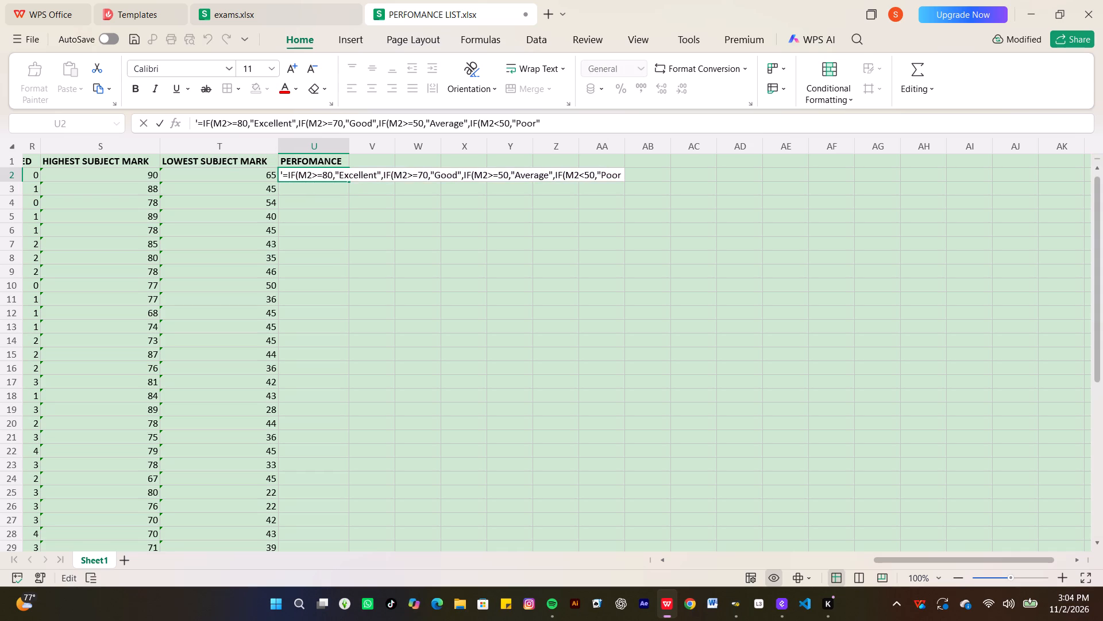
pyautogui.press('BackSpace')
pyautogui.press('Return')
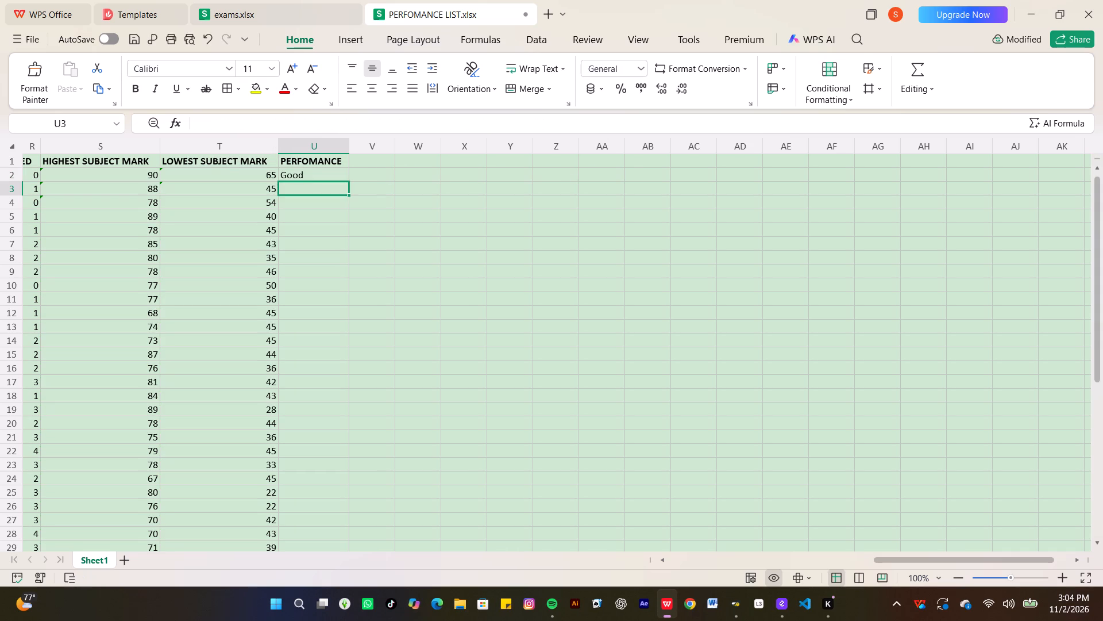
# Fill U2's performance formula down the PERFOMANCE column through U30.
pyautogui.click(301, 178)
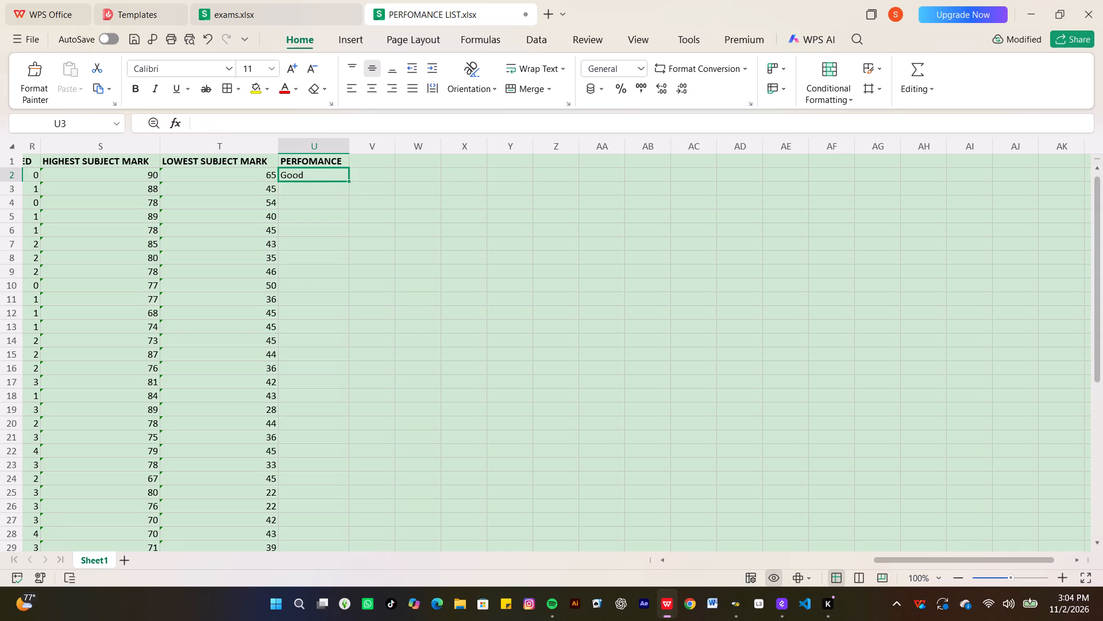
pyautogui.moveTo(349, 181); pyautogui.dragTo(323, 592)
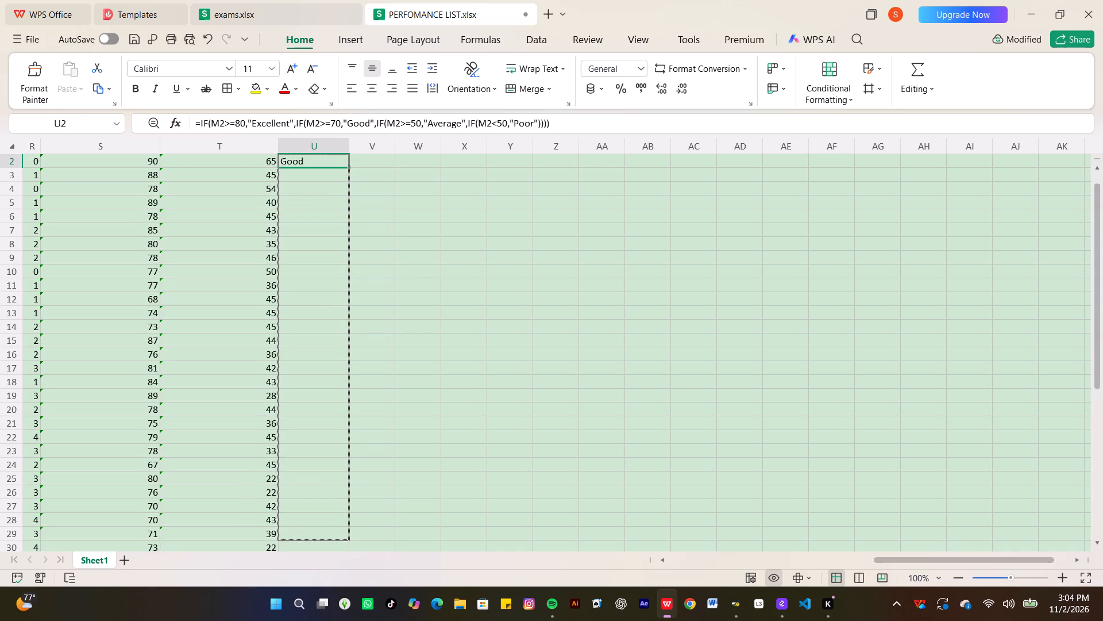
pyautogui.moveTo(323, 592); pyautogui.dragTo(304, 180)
# Compare the filled performance ratings with each student's average, grade and results across the sheet.
pyautogui.hscroll(4, 304, 180)
pyautogui.scroll(9, 304, 180)
pyautogui.hscroll(1, 304, 180)
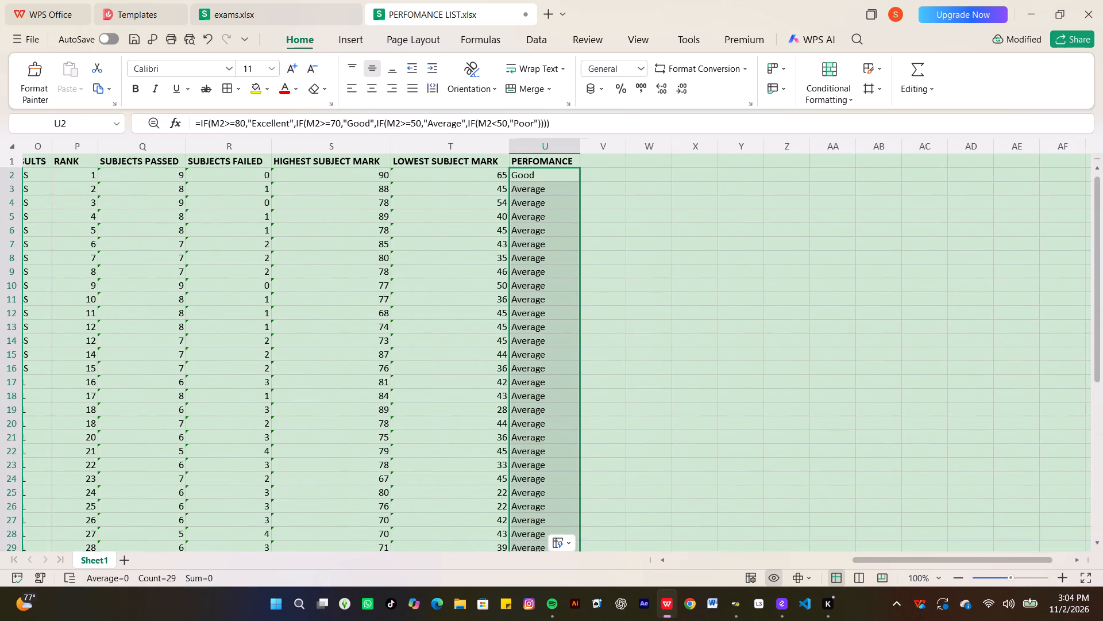
pyautogui.hscroll(5, 304, 180)
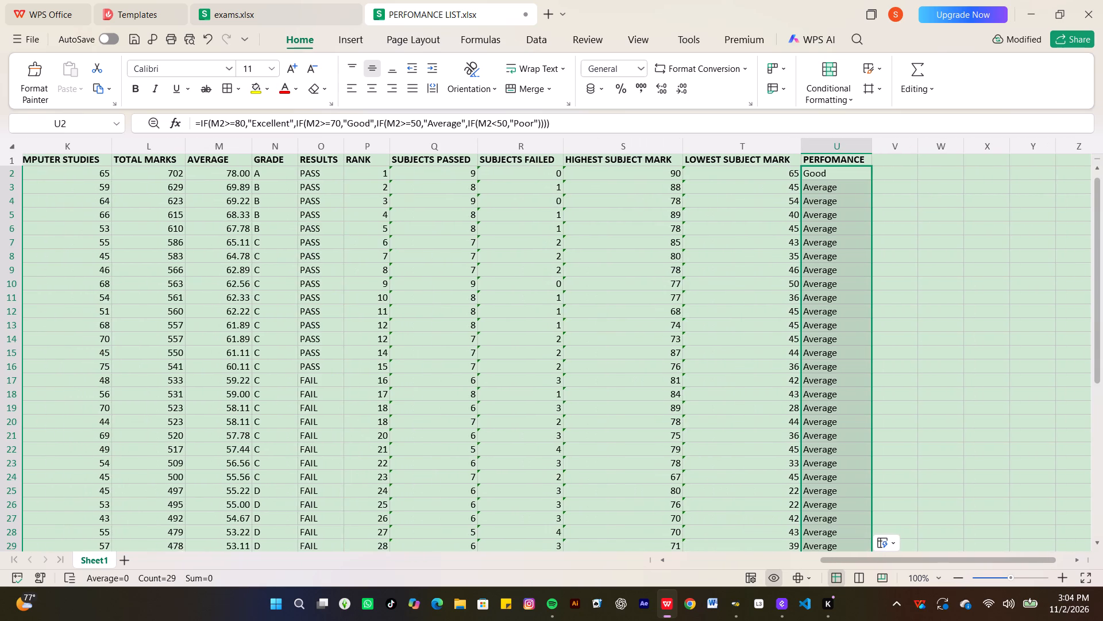
pyautogui.hscroll(2, 304, 180)
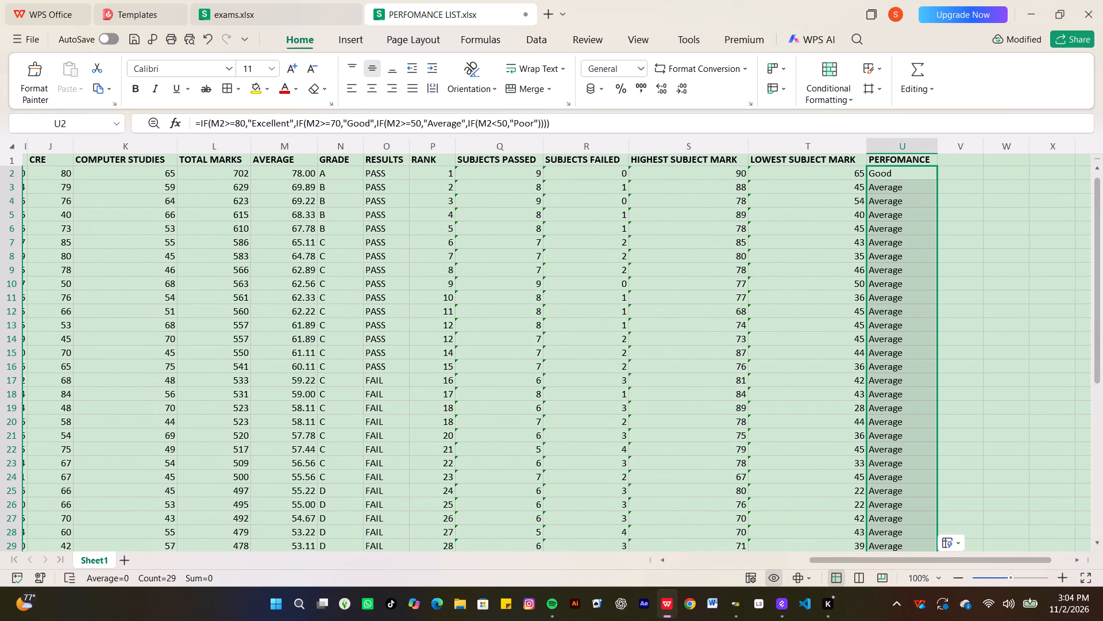
pyautogui.hscroll(1, 304, 180)
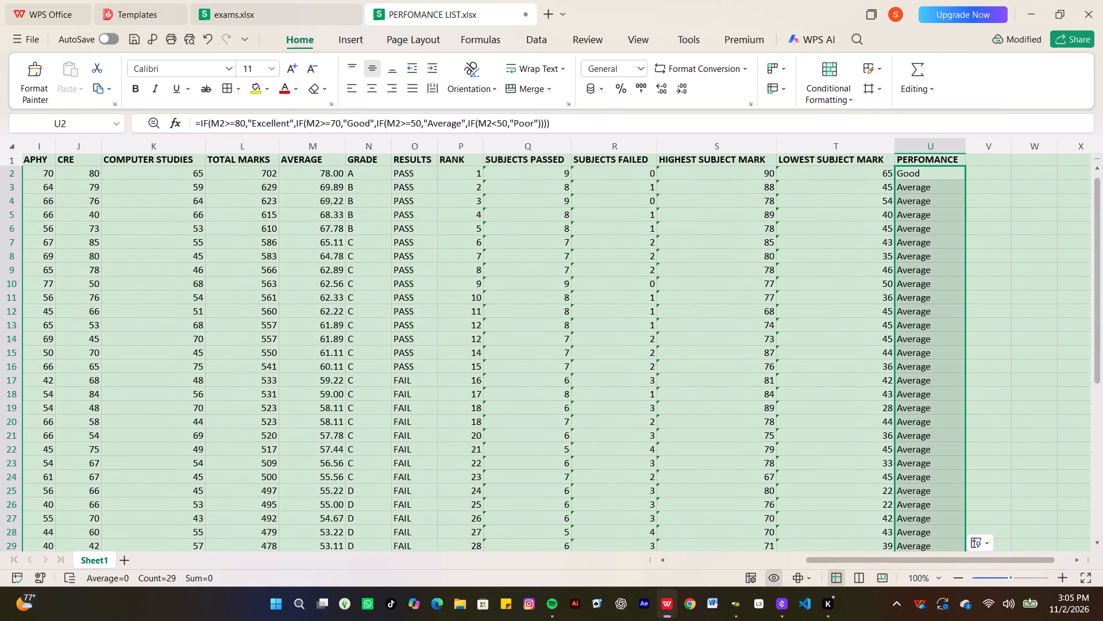
pyautogui.hscroll(1, 304, 180)
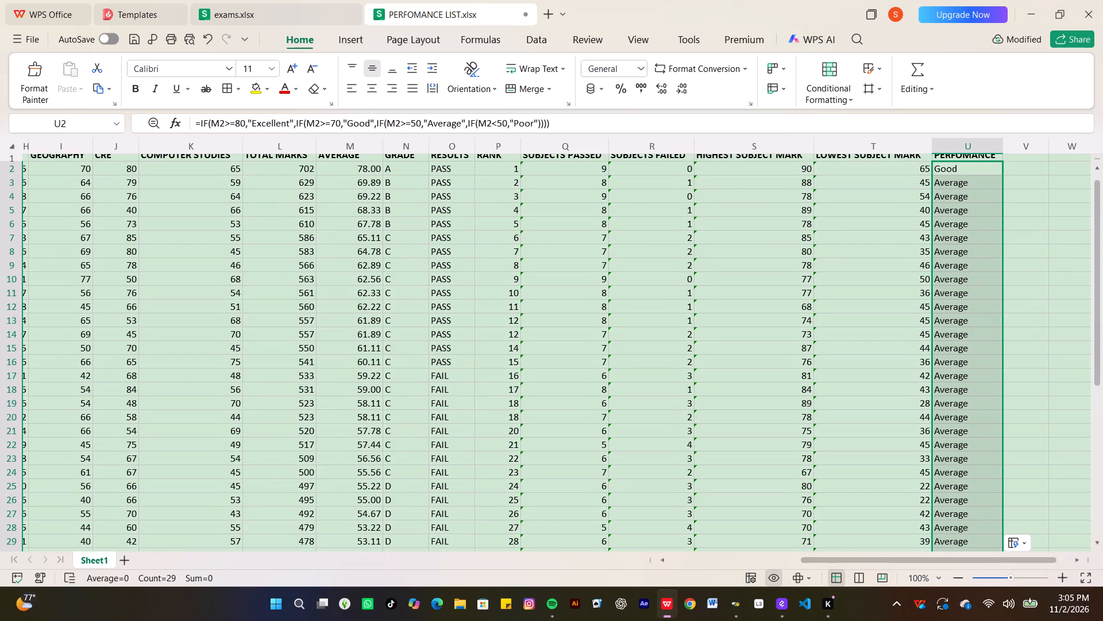
pyautogui.scroll(2, 620, 356)
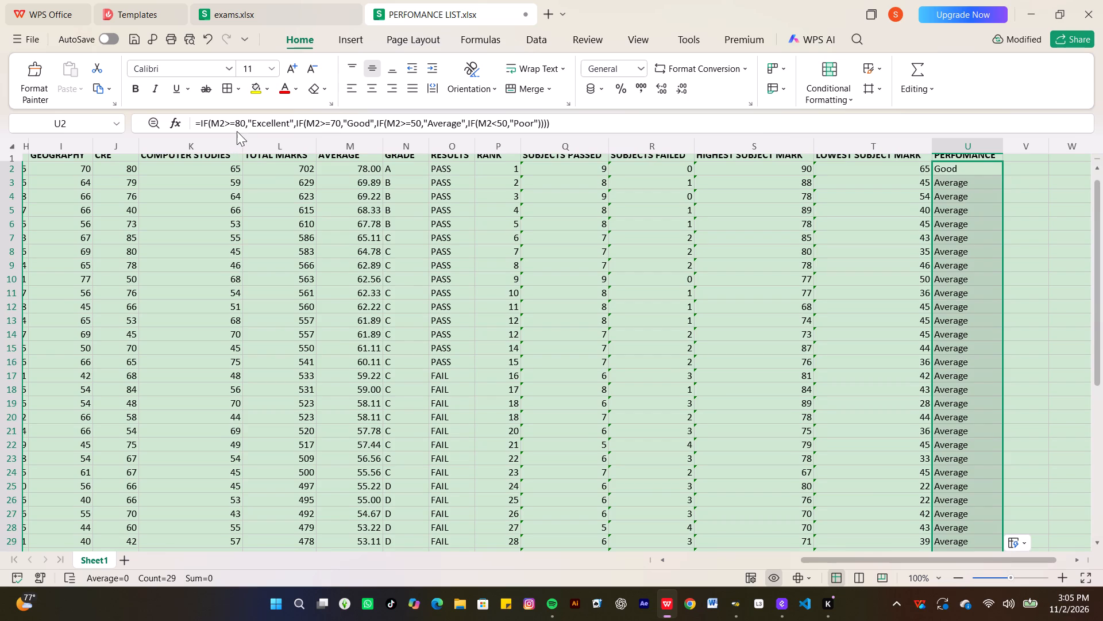
# Change the thresholds in U2's formula to M2>=70 for "Excellent" and M2>=60 for "Good".
pyautogui.click(238, 126)
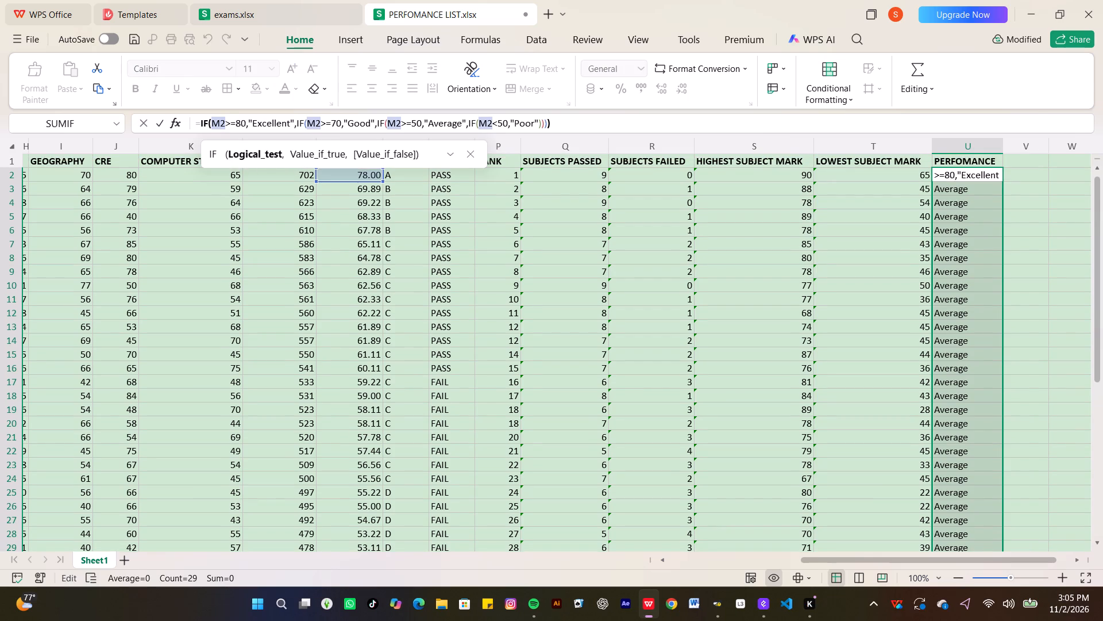
pyautogui.press('BackSpace')
pyautogui.press('7')
pyautogui.click(334, 125)
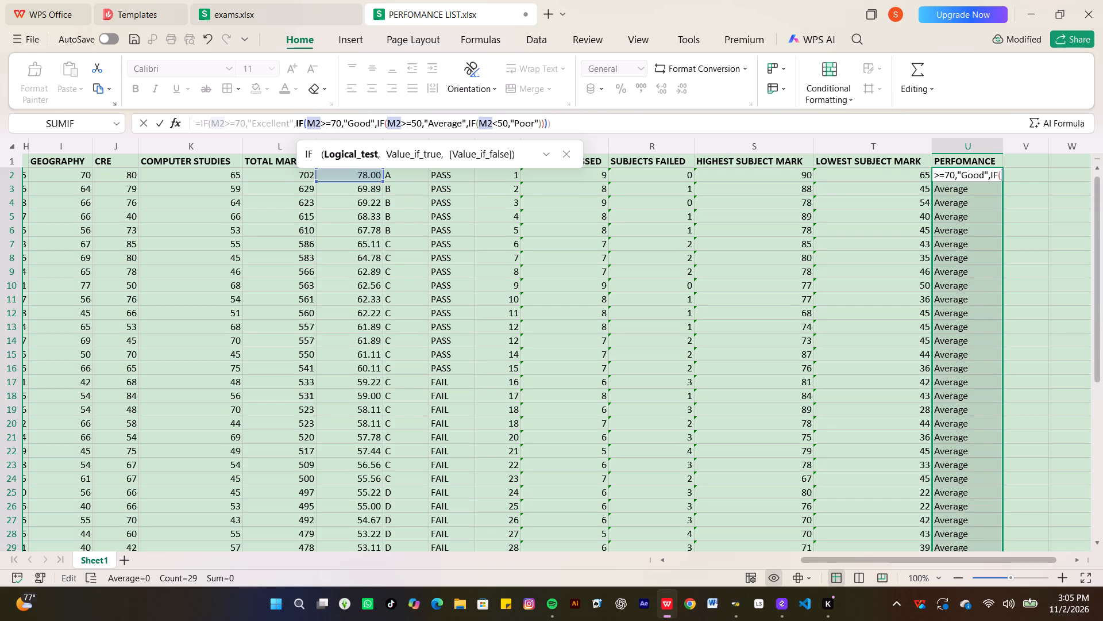
pyautogui.press('5')
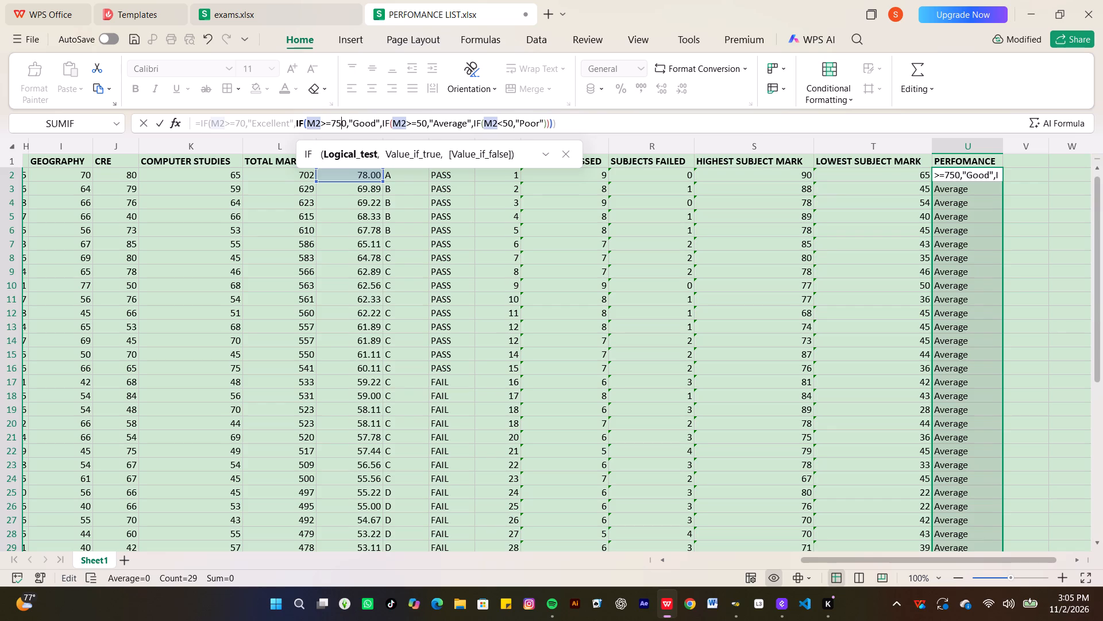
pyautogui.press('BackSpace')
pyautogui.press('BackSpace')
pyautogui.press('6')
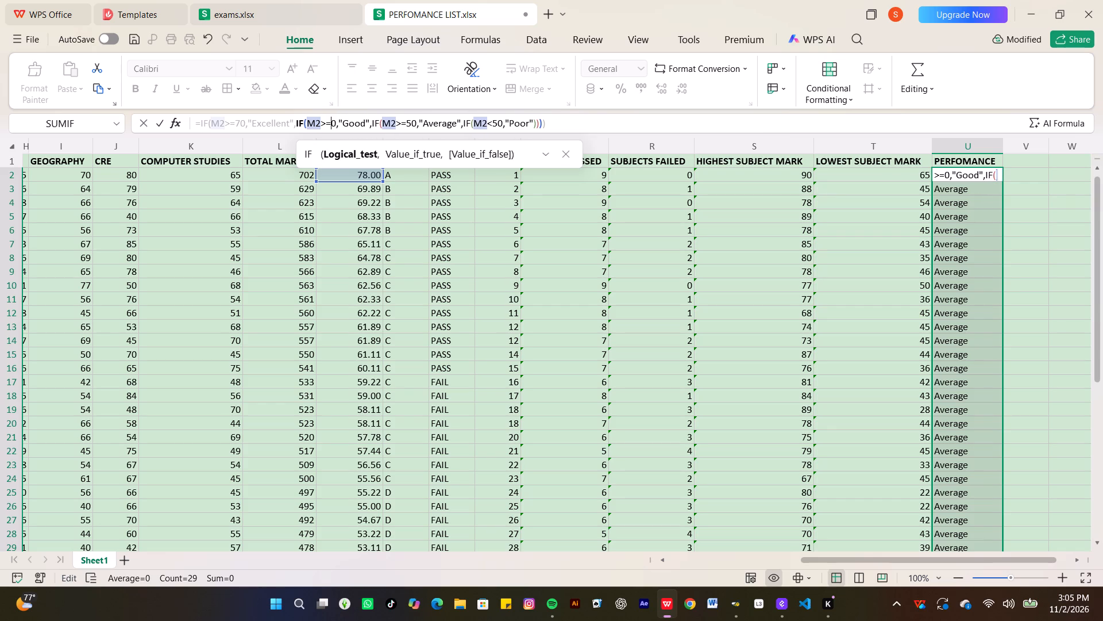
pyautogui.click(415, 119)
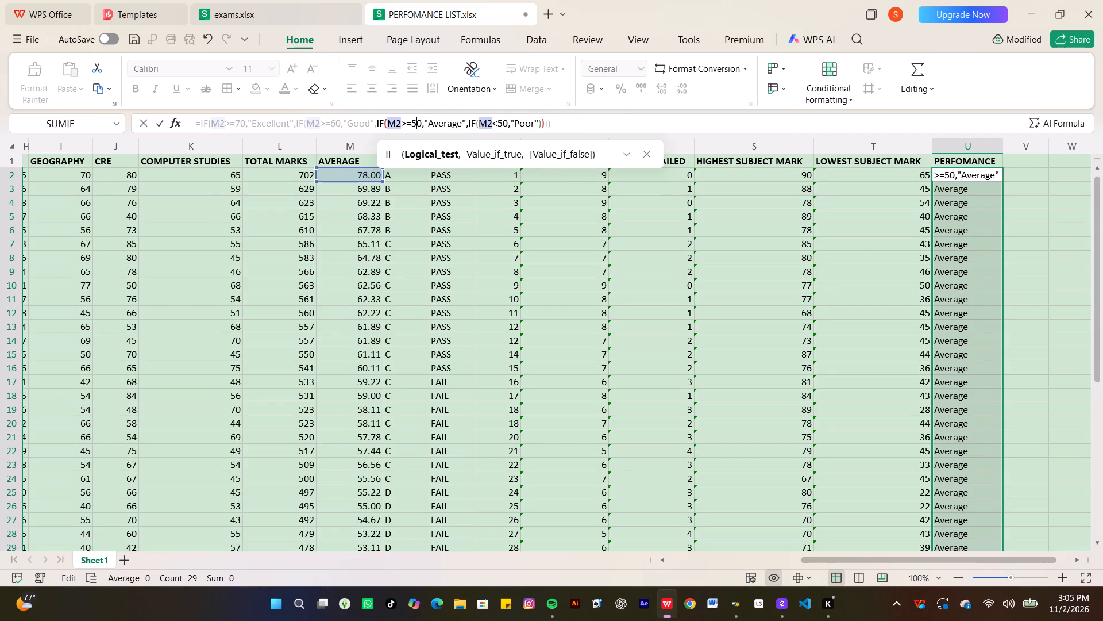
pyautogui.click(558, 113)
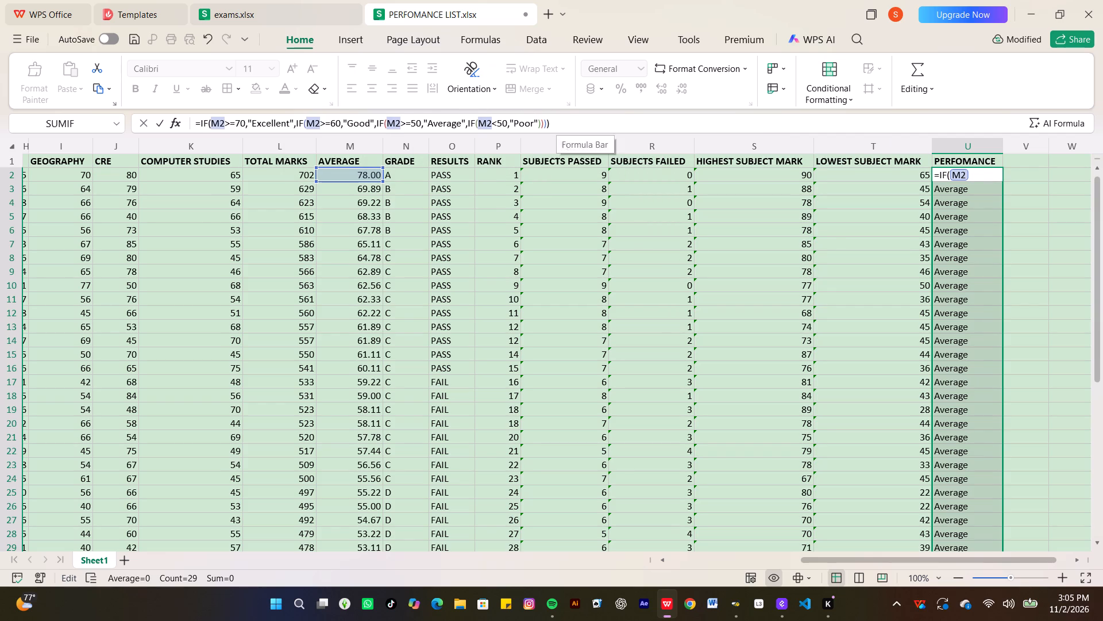
pyautogui.click(555, 126)
pyautogui.press('Return')
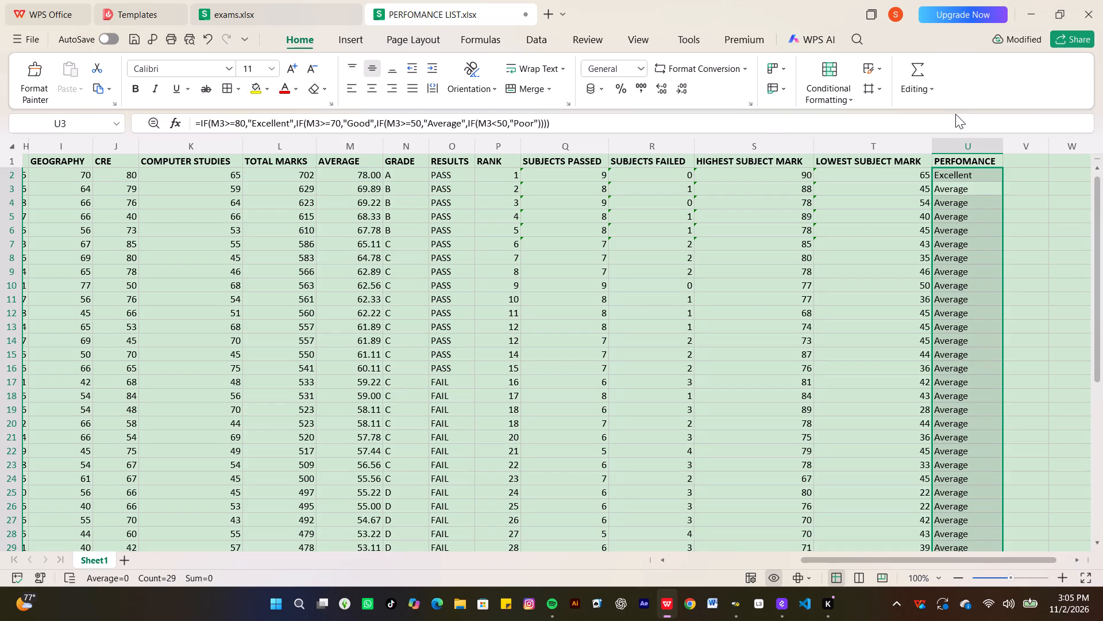
# Fill U2's revised rating formula down the PERFOMANCE column through the last student in U30.
pyautogui.click(965, 174)
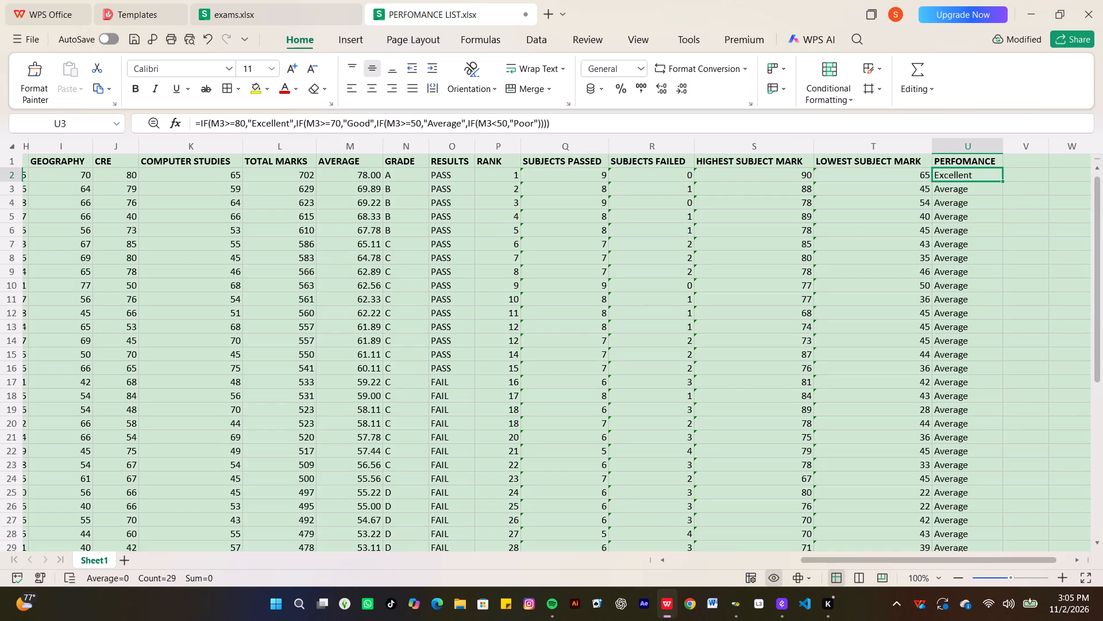
pyautogui.moveTo(1003, 182); pyautogui.dragTo(994, 498)
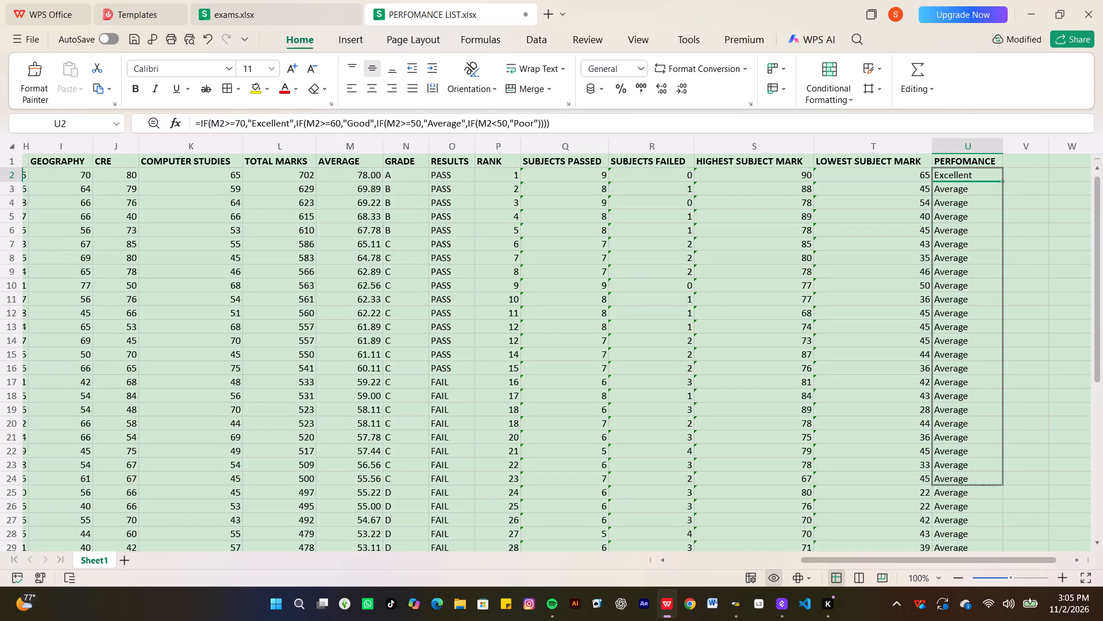
pyautogui.moveTo(994, 498); pyautogui.dragTo(941, 306)
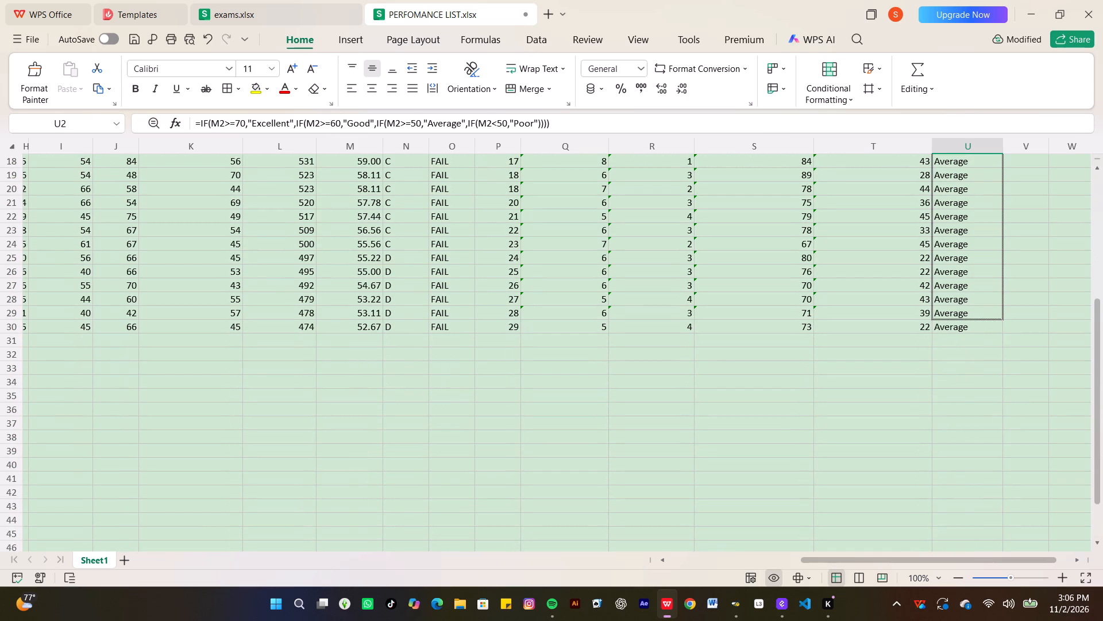
pyautogui.moveTo(941, 306); pyautogui.dragTo(944, 322)
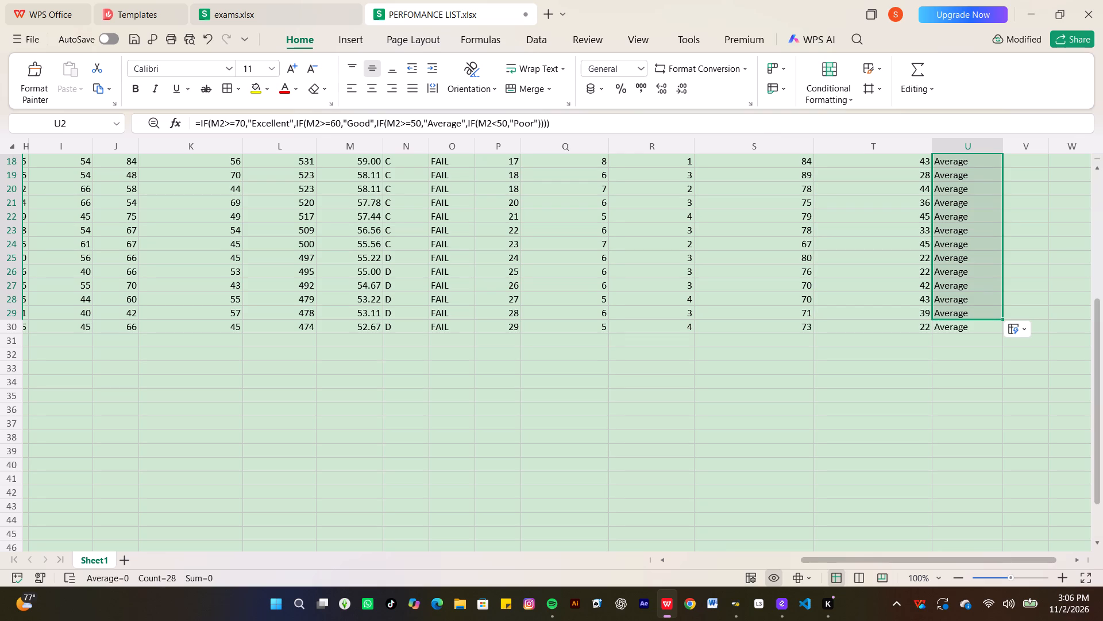
pyautogui.moveTo(1003, 319); pyautogui.dragTo(1004, 330)
pyautogui.scroll(5, 1004, 330)
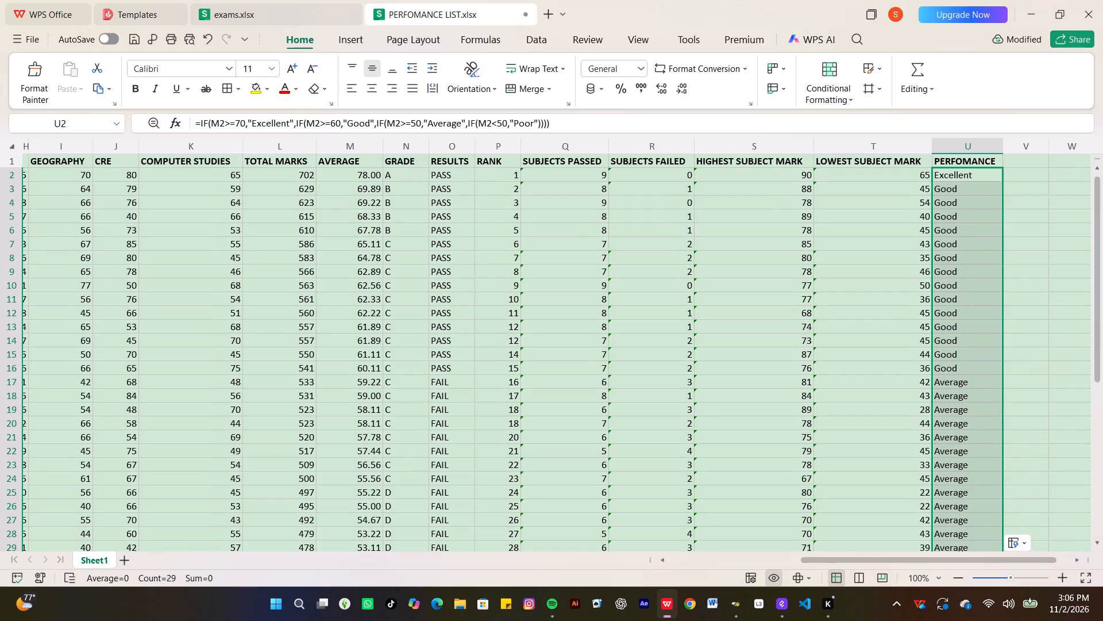
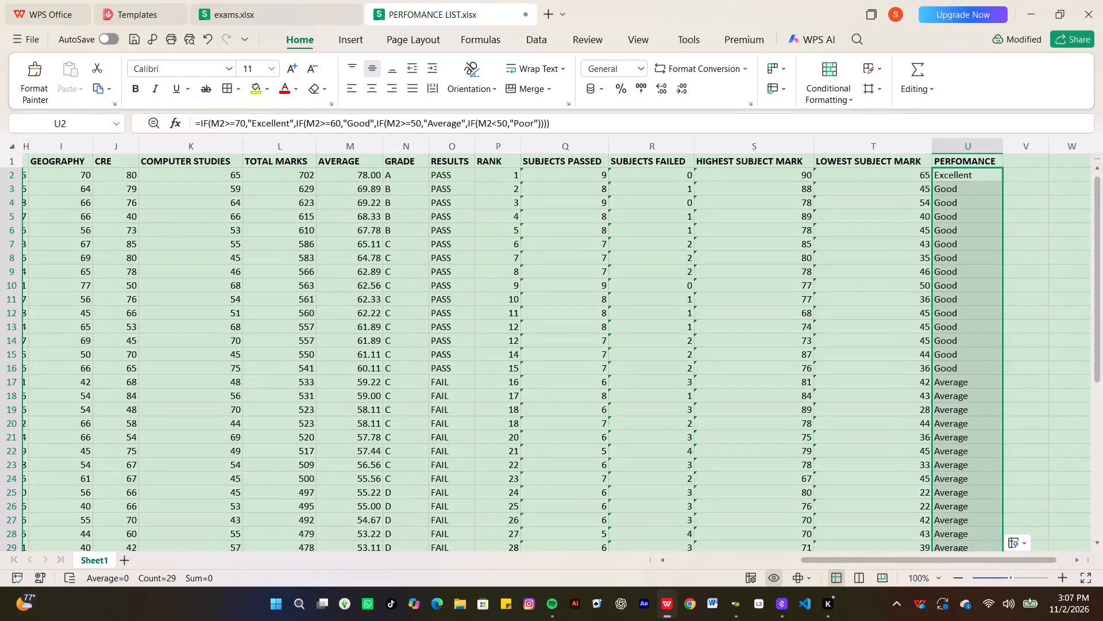
# Close the spreadsheet application and save the changes to PERFOMANCE LIST.xlsx.
pyautogui.scroll(4, 936, 223)
pyautogui.hscroll(3, 558, 309)
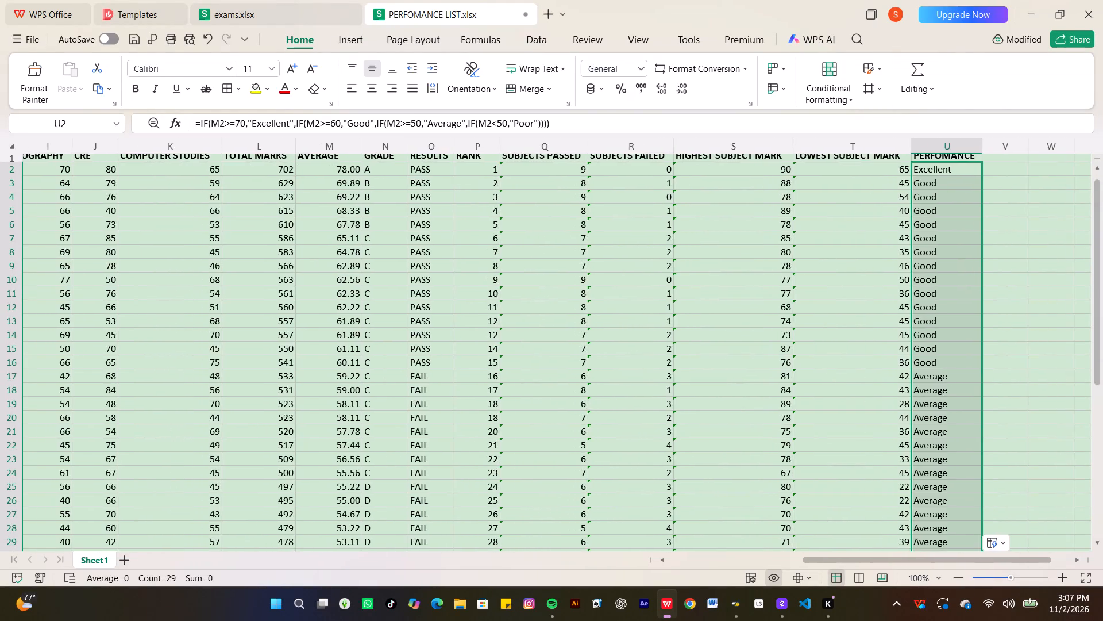
pyautogui.hscroll(2, 558, 309)
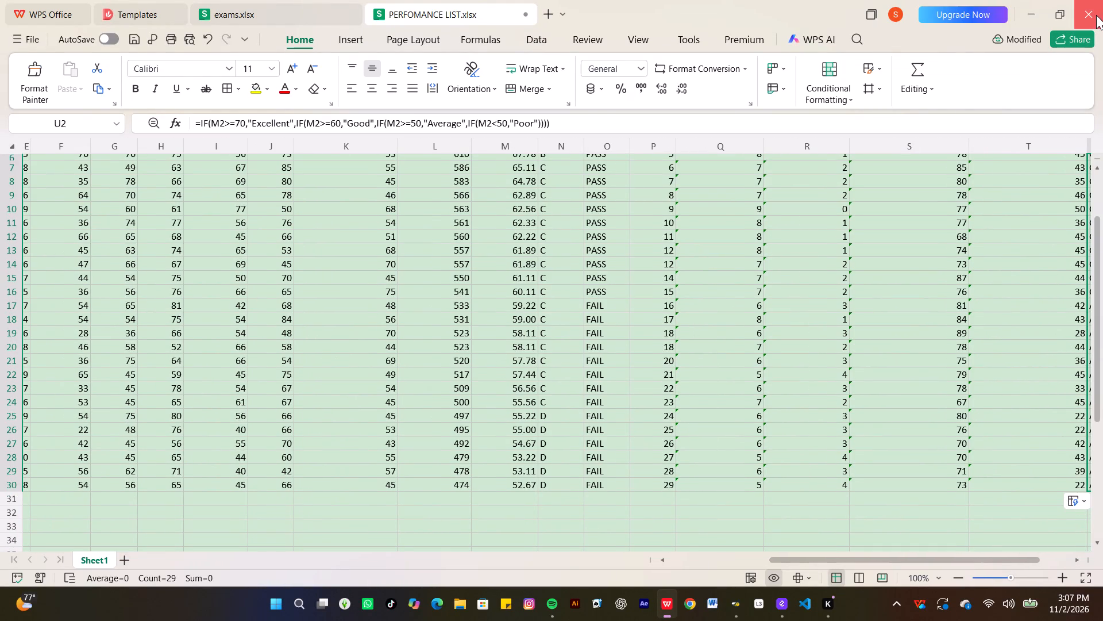
pyautogui.click(1096, 15)
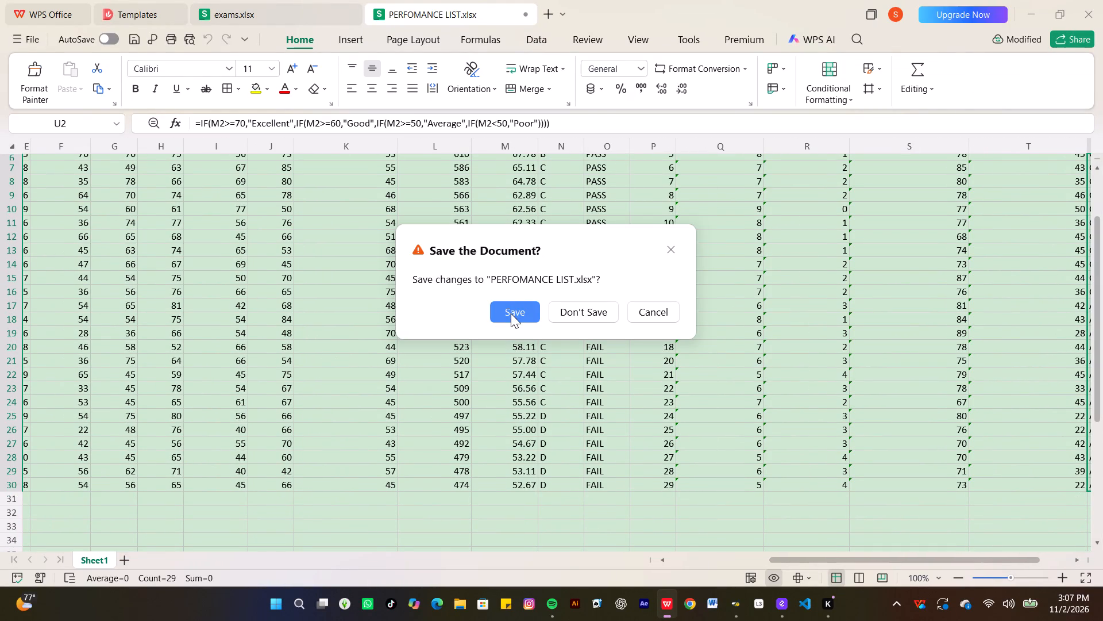
pyautogui.click(511, 313)
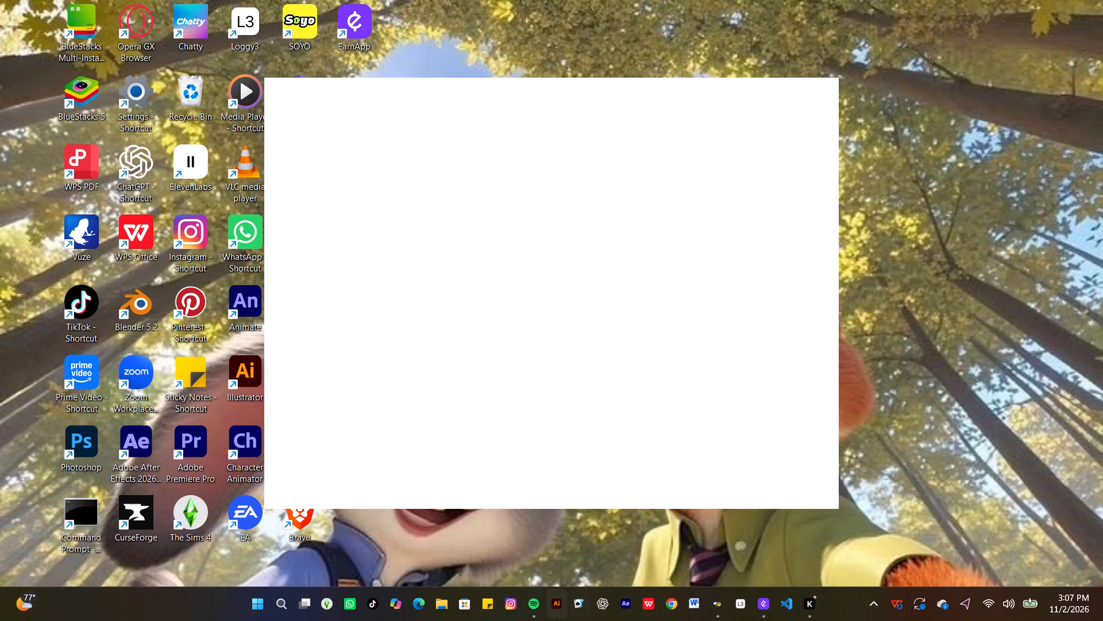